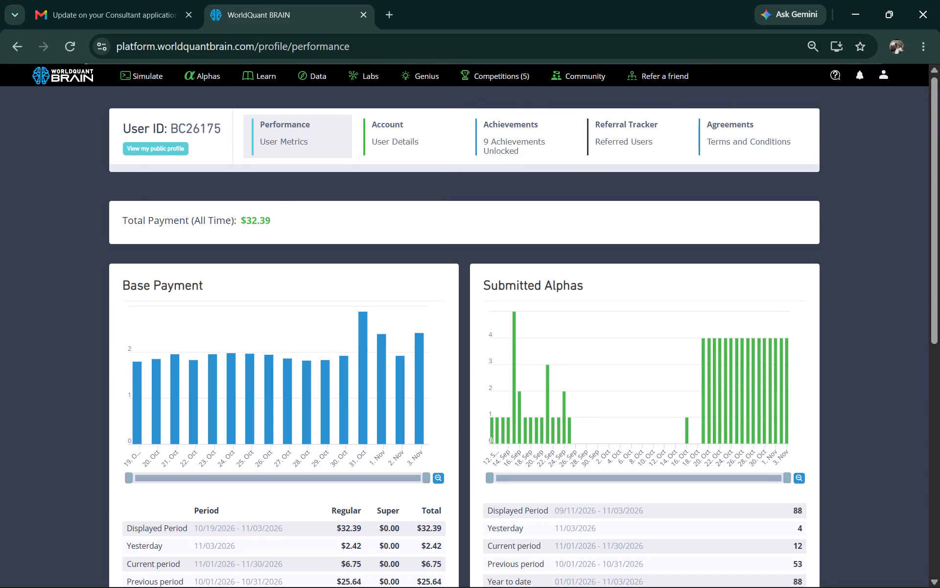
Copy the user ID from the profile page and filter the GLB/D1 Power Pool Nov`26 leaderboard by that user.
drag(170, 124, 227, 133)
right_click(207, 132)
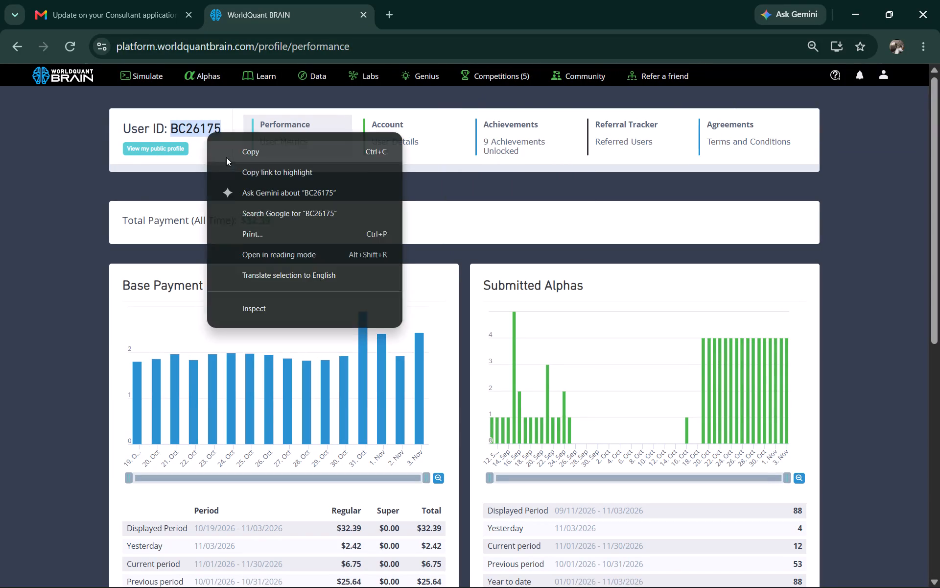
click(242, 150)
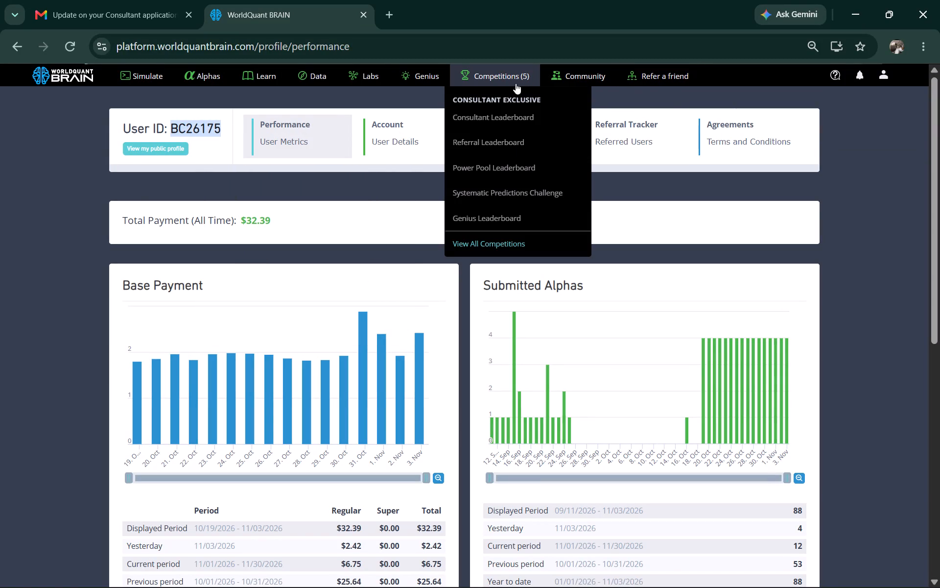
click(510, 168)
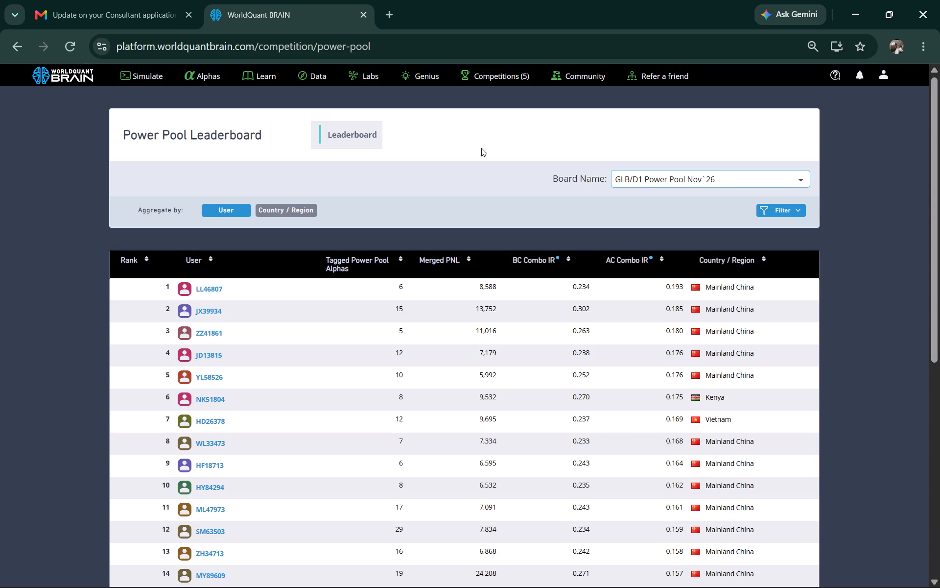
click(771, 210)
right_click(540, 262)
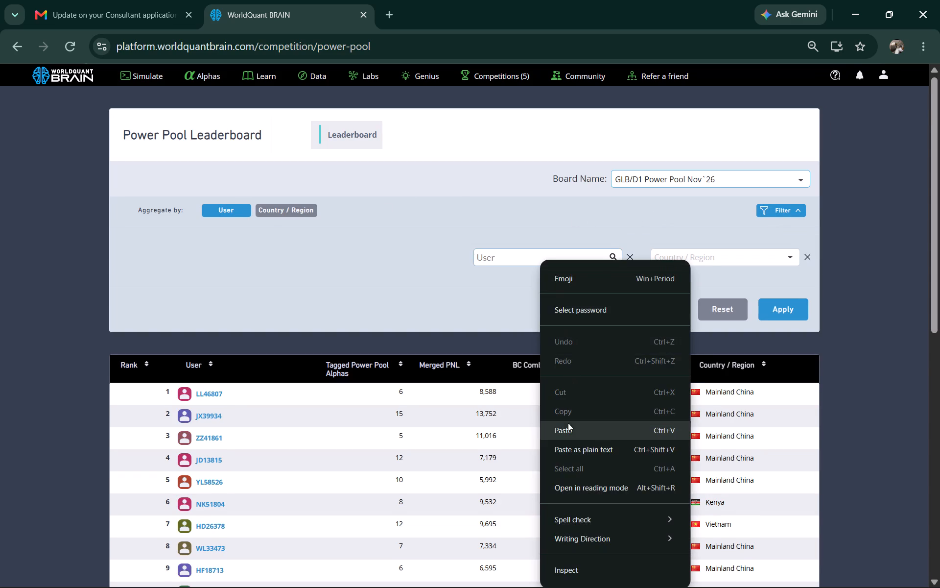
click(568, 428)
click(775, 309)
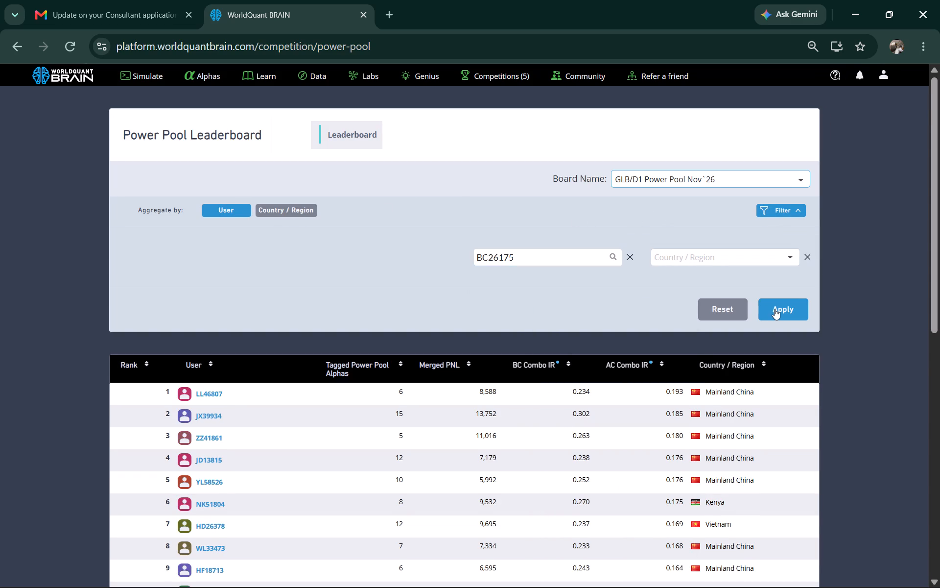
click(775, 309)
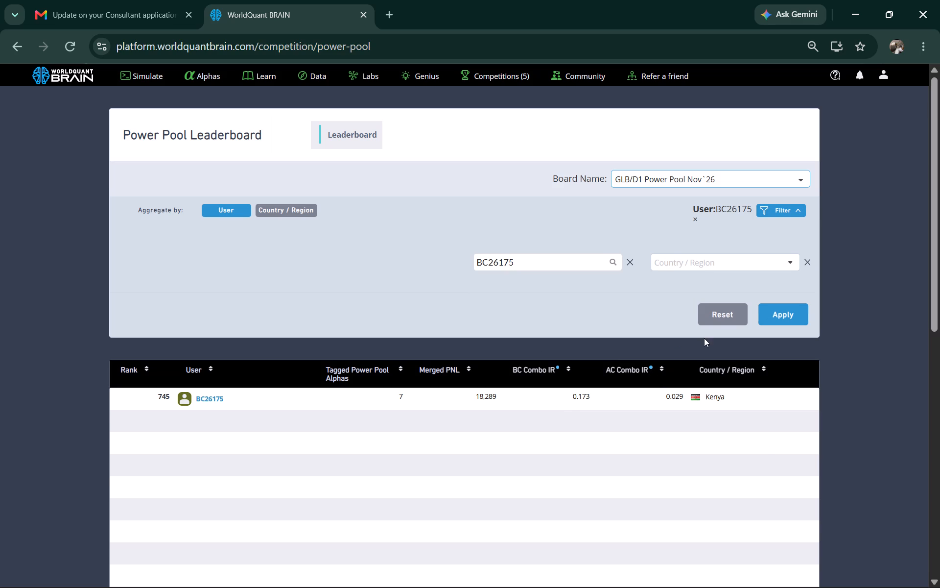
Examine the filtered user's Power Pool Leaderboard entry, including its rank, tagged alphas, merged PNL and combo IR values.
scroll(651, 315, down, 1)
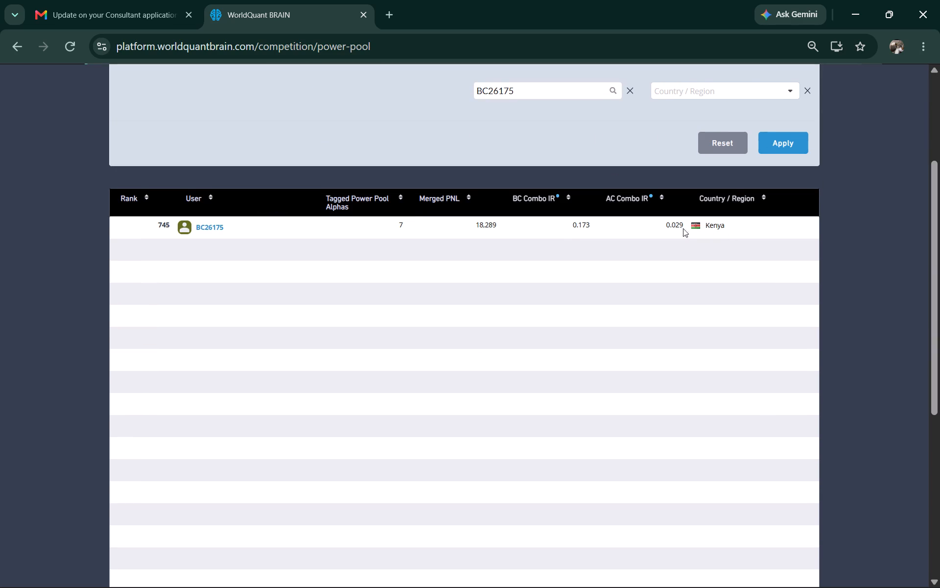
drag(669, 222, 694, 227)
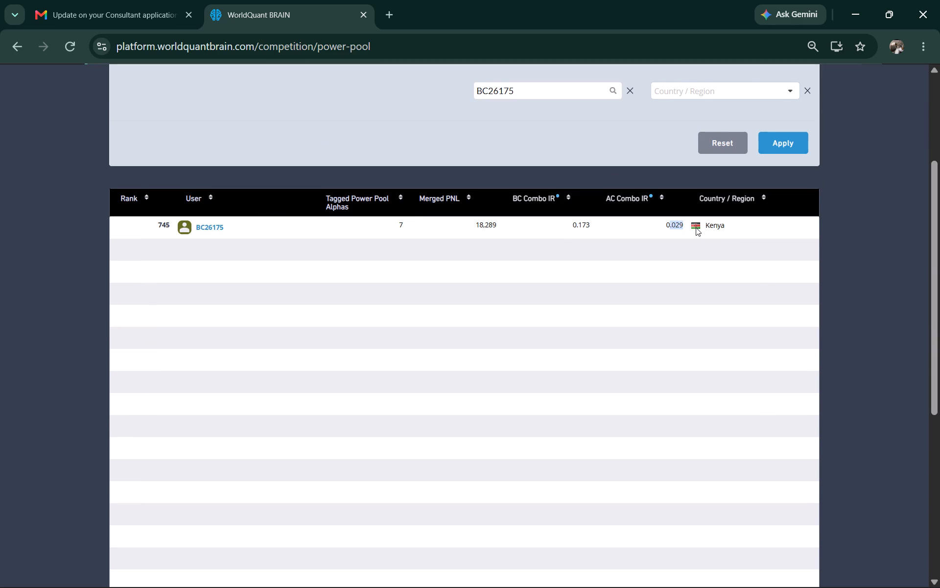
click(696, 227)
click(722, 257)
scroll(717, 257, up, 2)
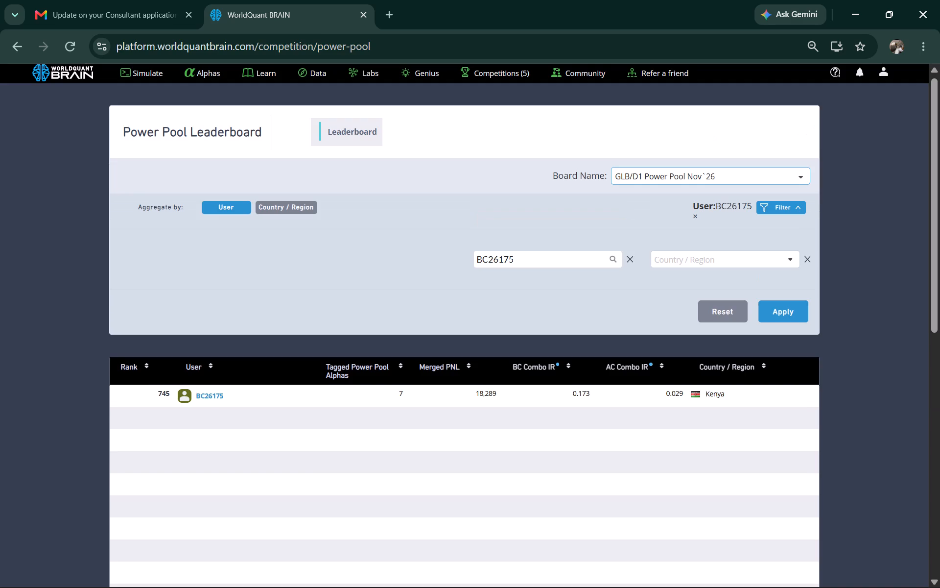
scroll(581, 299, down, 1)
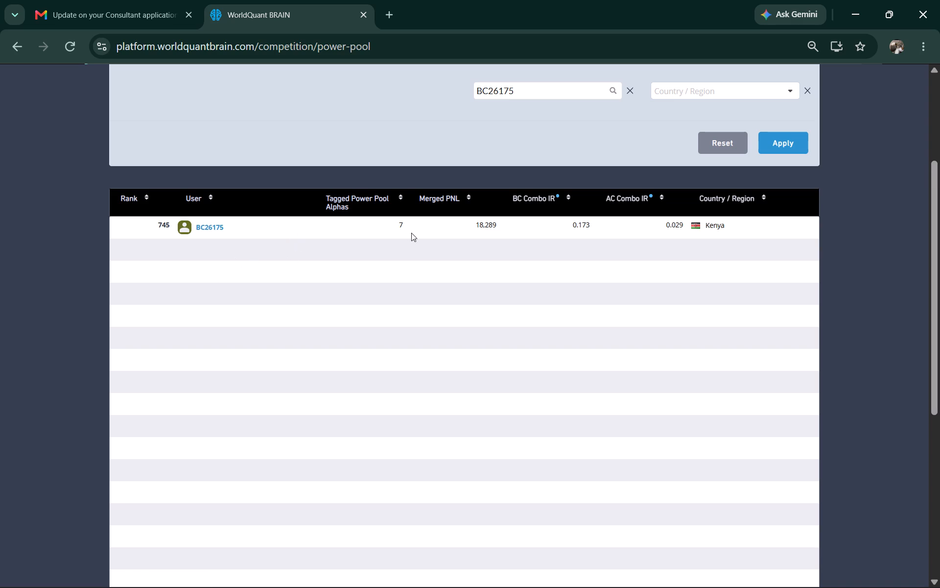
scroll(585, 236, up, 1)
scroll(437, 243, down, 2)
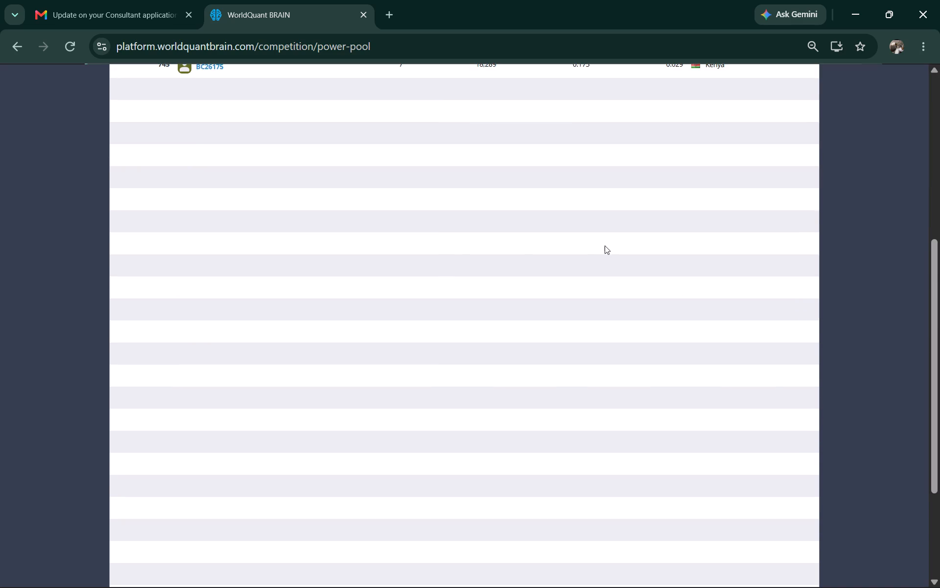
scroll(605, 245, up, 2)
scroll(605, 245, down, 2)
scroll(605, 244, up, 2)
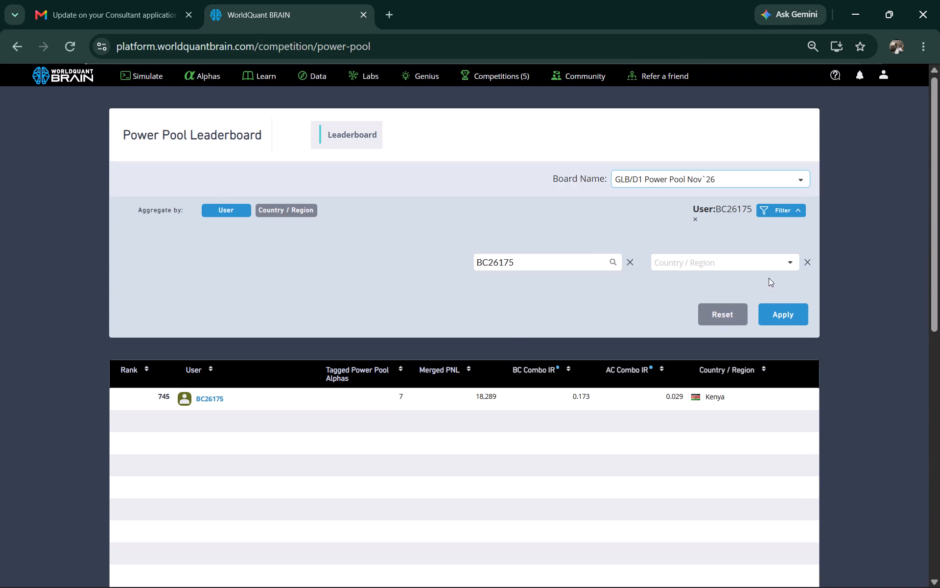
Reset the leaderboard's user filter and review the top-ranked entries on the first page of the full list.
click(223, 211)
click(732, 315)
scroll(589, 376, down, 1)
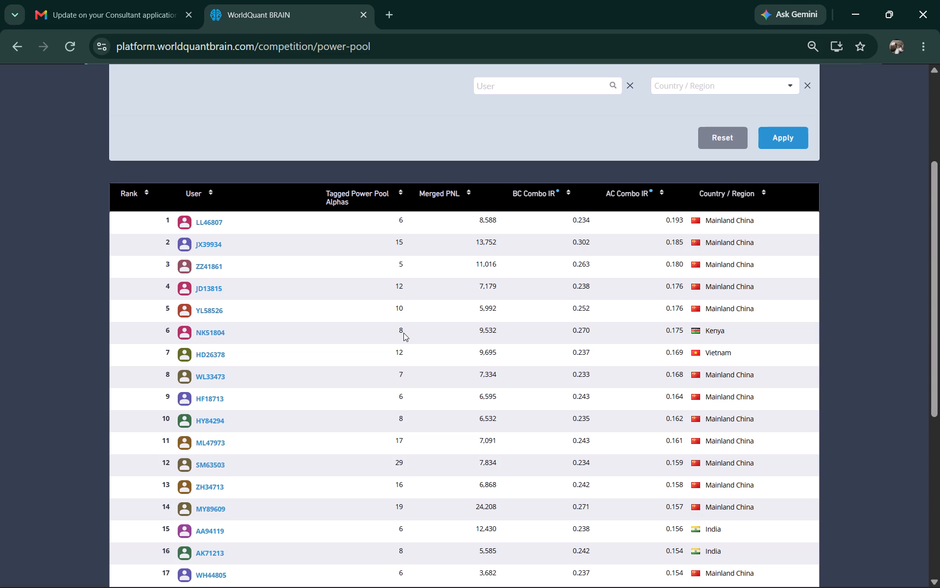
scroll(393, 332, down, 2)
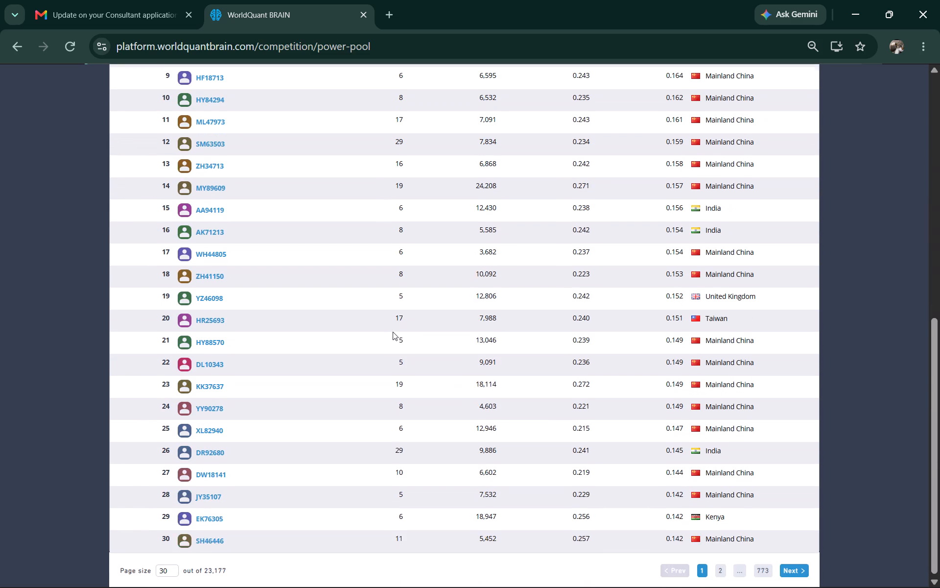
scroll(393, 332, down, 3)
scroll(393, 332, up, 5)
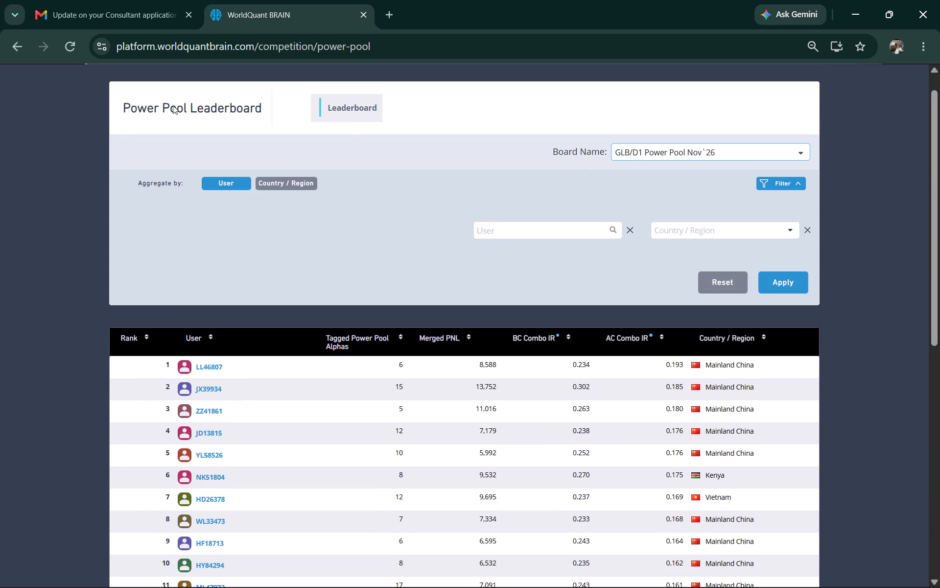
Open the list of submitted alphas.
click(197, 79)
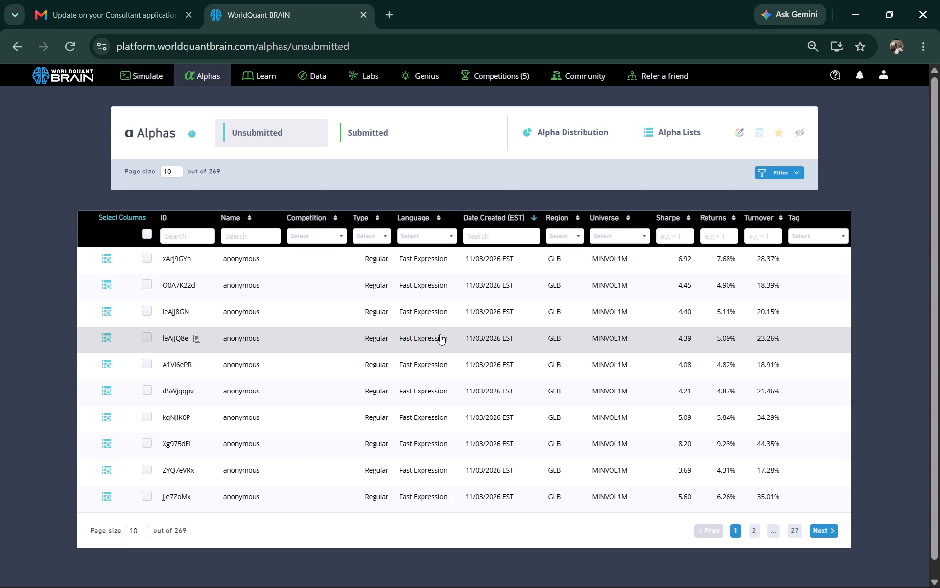
click(365, 134)
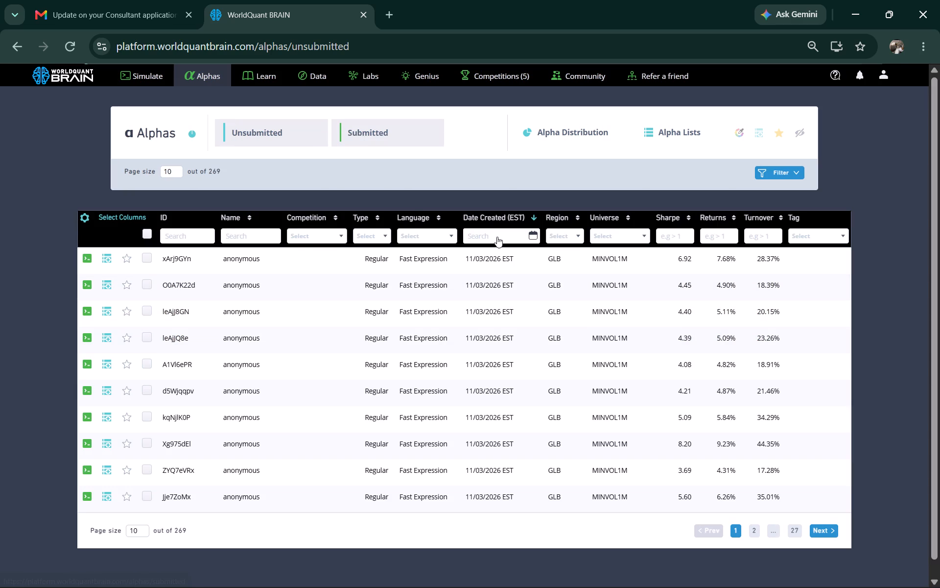
click(352, 133)
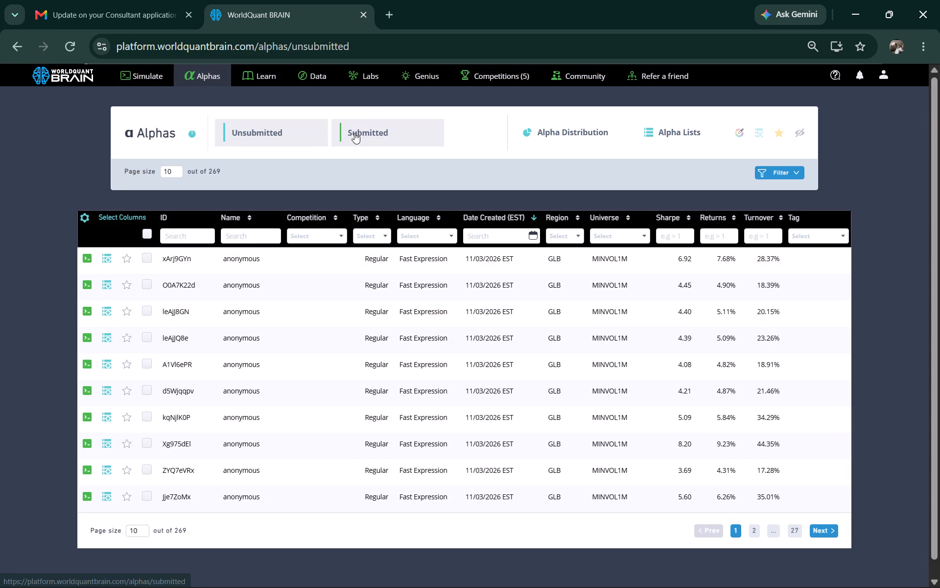
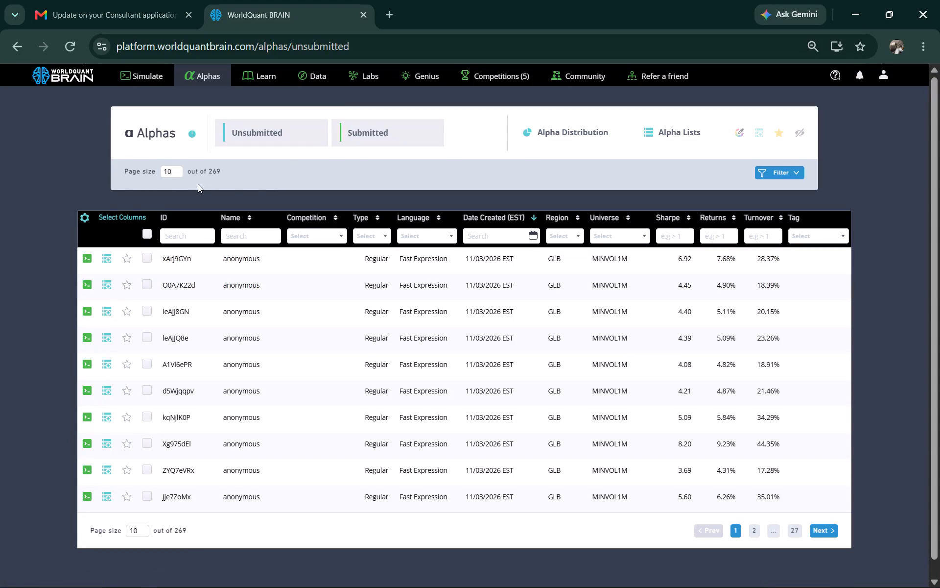
Switch the Alphas page to the list of submitted alphas.
click(357, 132)
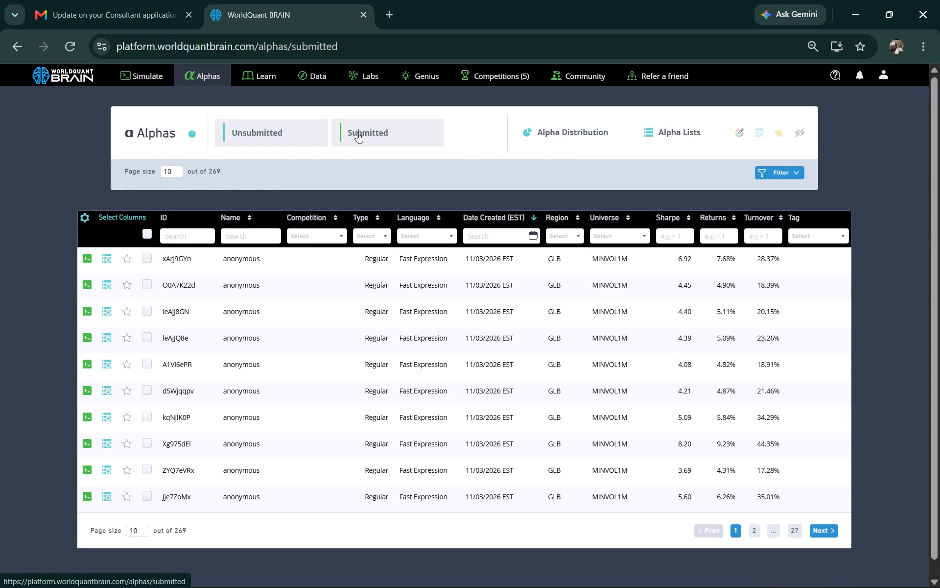
triple_click(357, 132)
click(291, 140)
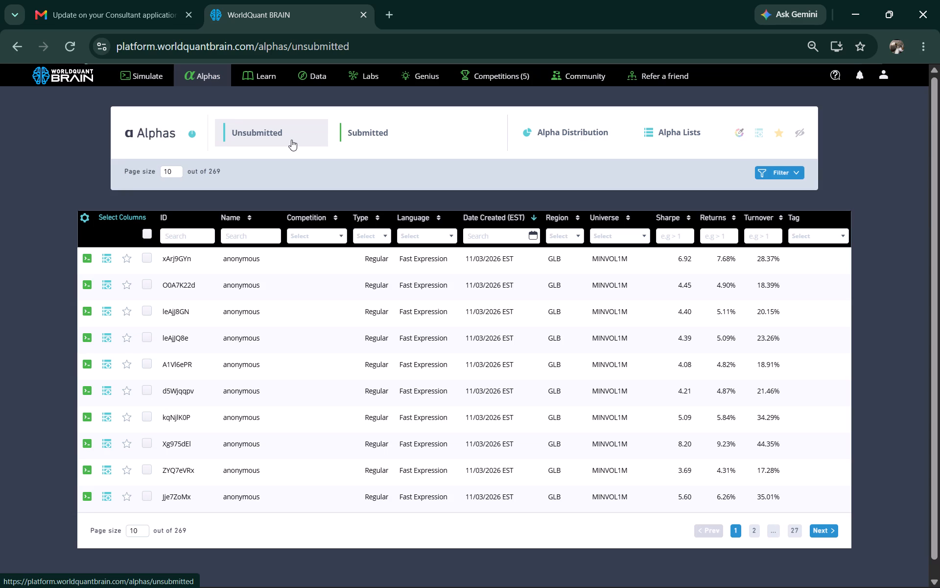
click(387, 133)
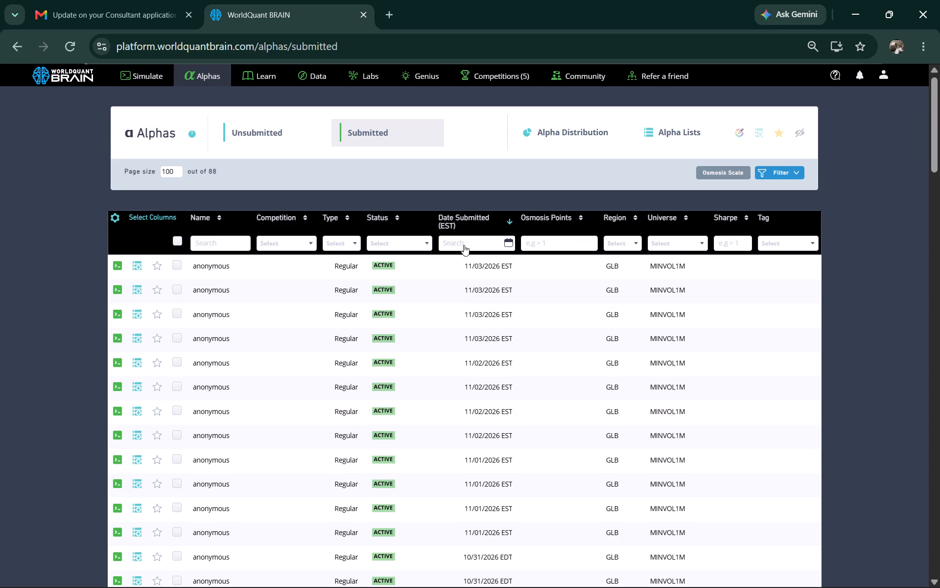
Review the IS-period yearly and regional statistics of the first 10/29/2026 alpha tagged PowerPoolSelected, then close its details.
scroll(524, 437, down, 2)
scroll(511, 407, up, 2)
scroll(513, 403, down, 3)
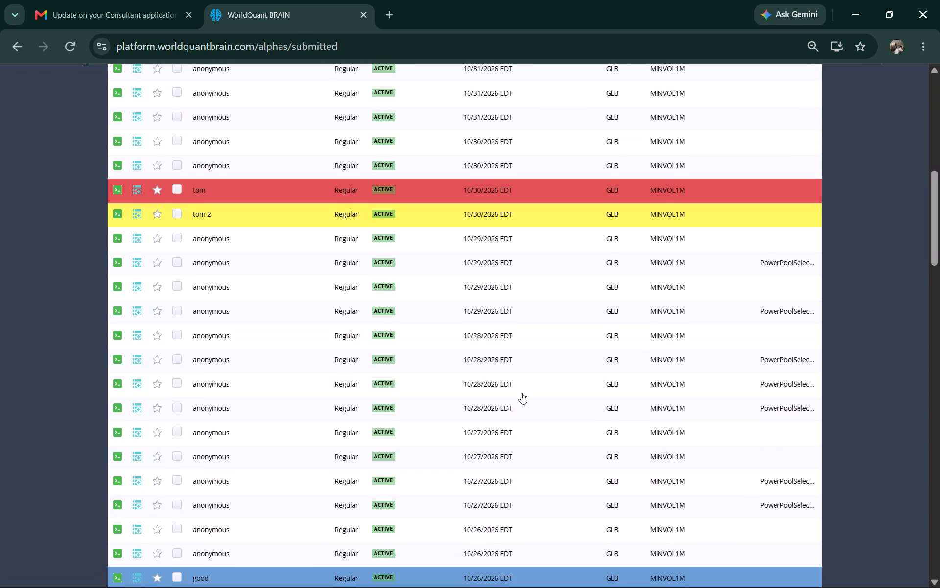
click(300, 256)
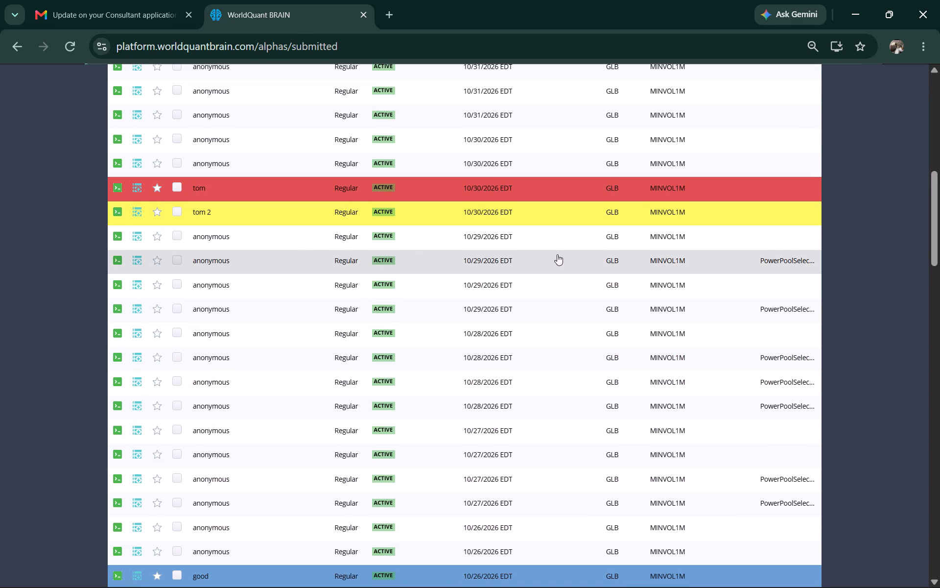
scroll(719, 276, down, 4)
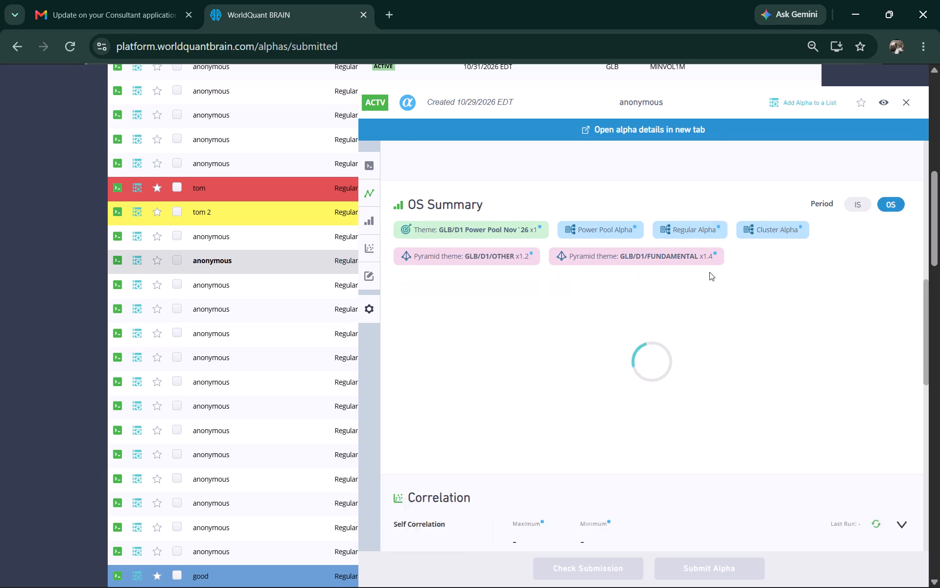
scroll(766, 268, up, 1)
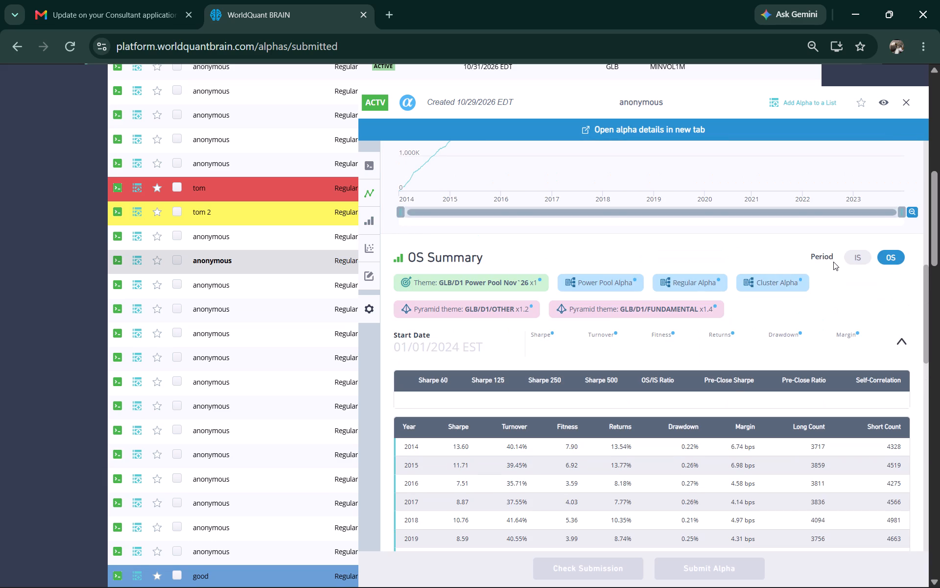
click(859, 253)
scroll(783, 291, down, 2)
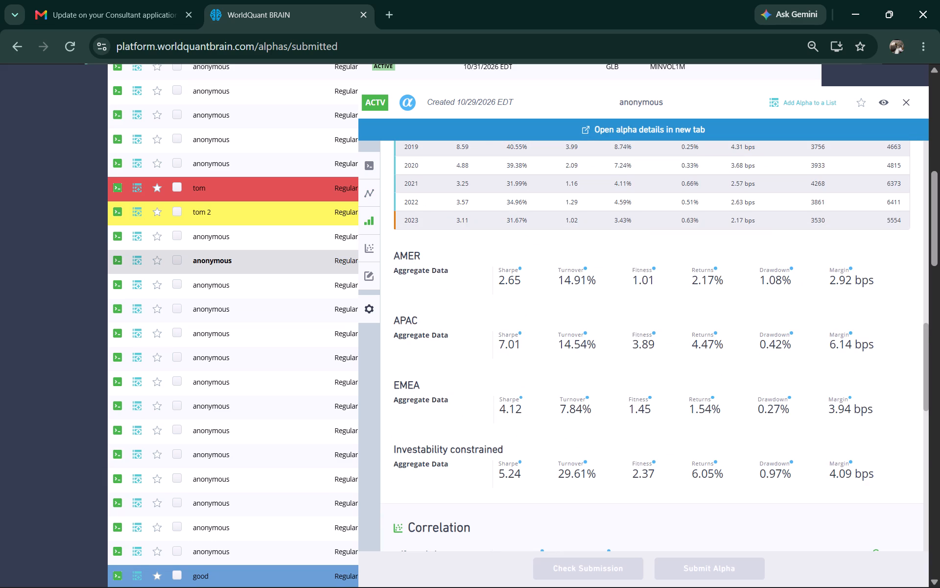
click(906, 102)
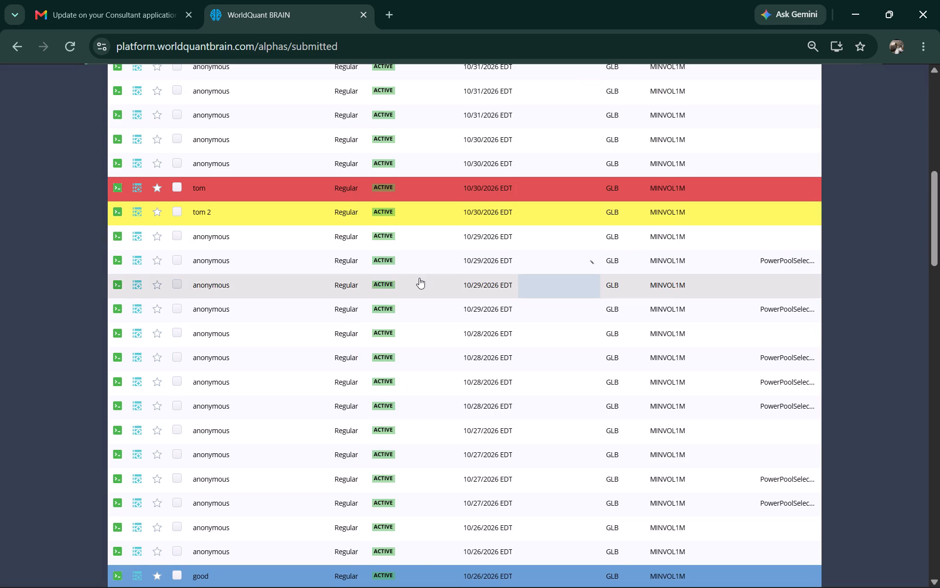
Review the IS-period yearly and regional statistics of the second 10/29/2026 alpha tagged PowerPoolSelected, then close its details.
click(408, 316)
scroll(667, 277, down, 2)
scroll(663, 281, up, 1)
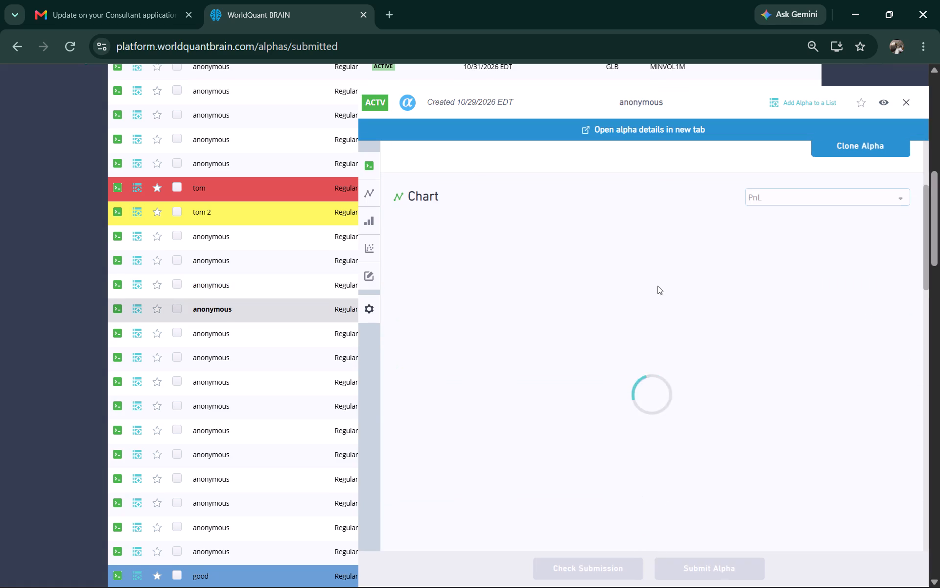
scroll(657, 288, down, 3)
scroll(664, 292, up, 3)
scroll(788, 269, down, 2)
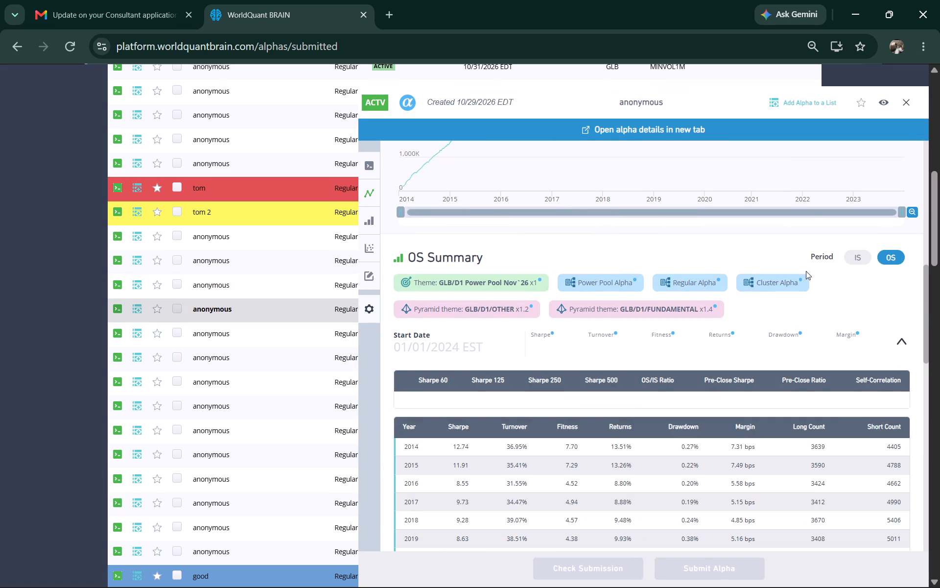
click(851, 261)
scroll(699, 296, down, 2)
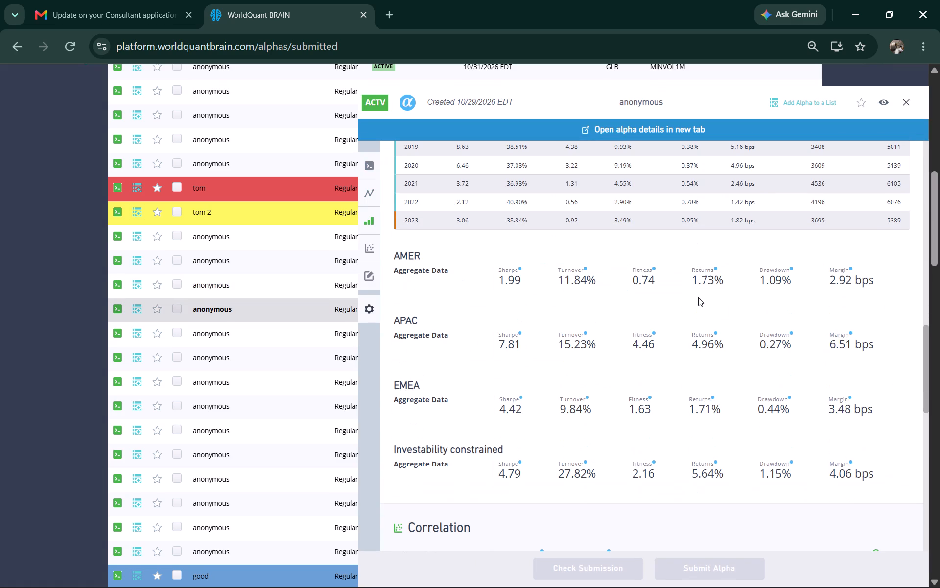
click(907, 101)
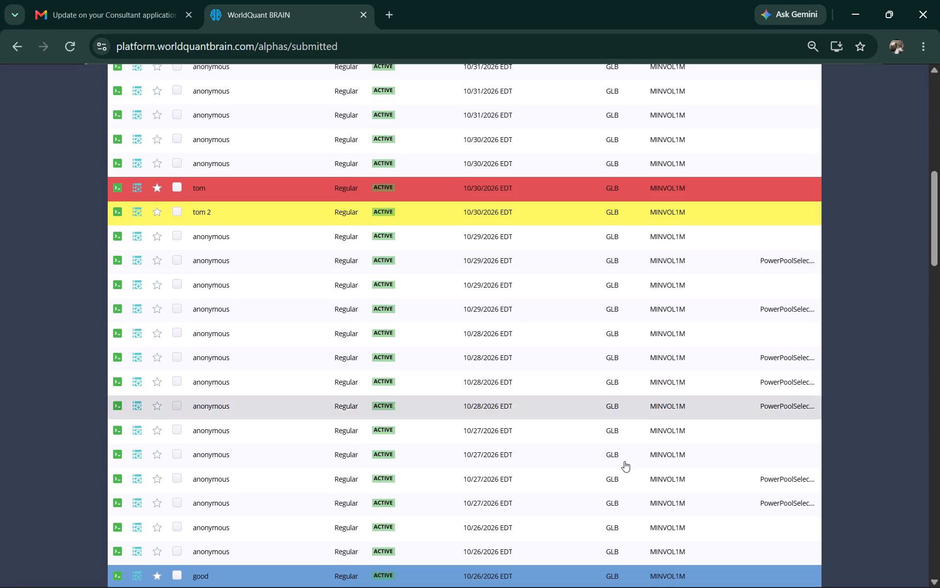
Review the IS-period yearly and regional statistics of the lower 10/27/2026 alpha tagged PowerPoolSelected, then close its details.
click(474, 511)
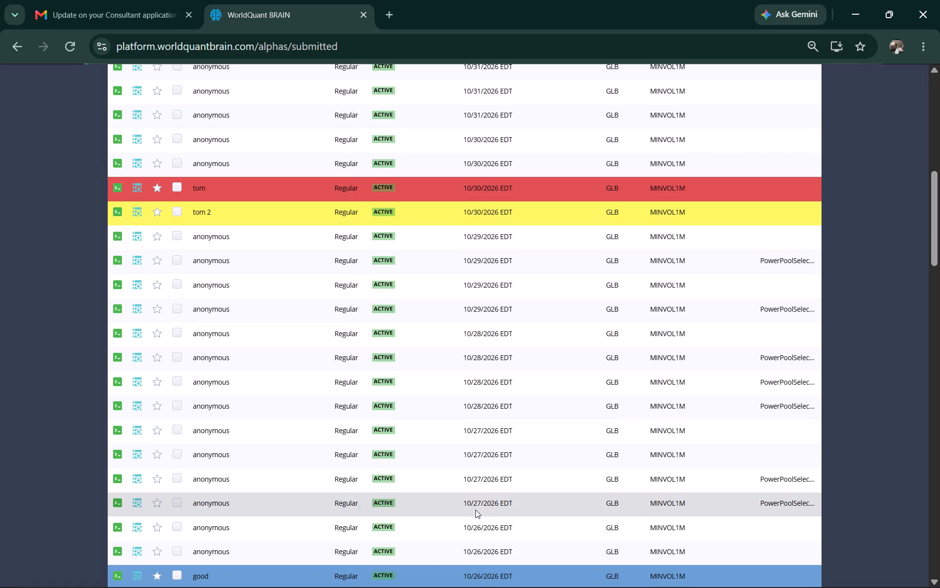
scroll(593, 329, down, 2)
scroll(633, 318, down, 2)
scroll(894, 202, up, 1)
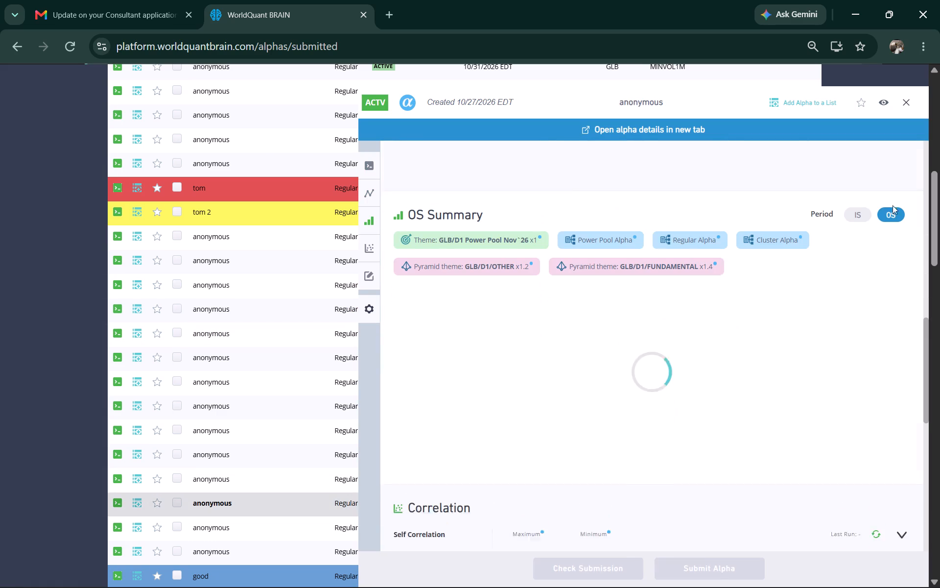
click(859, 257)
scroll(609, 277, down, 2)
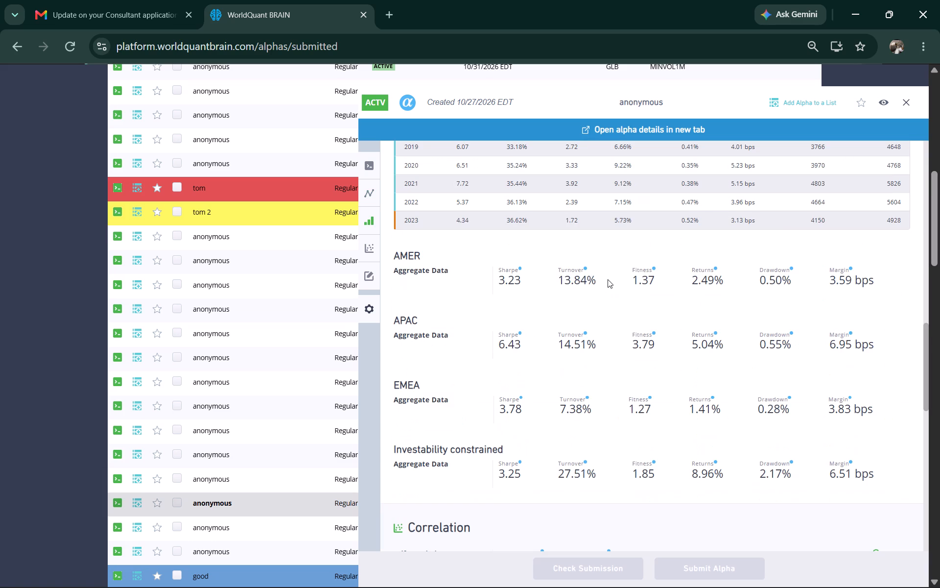
click(904, 105)
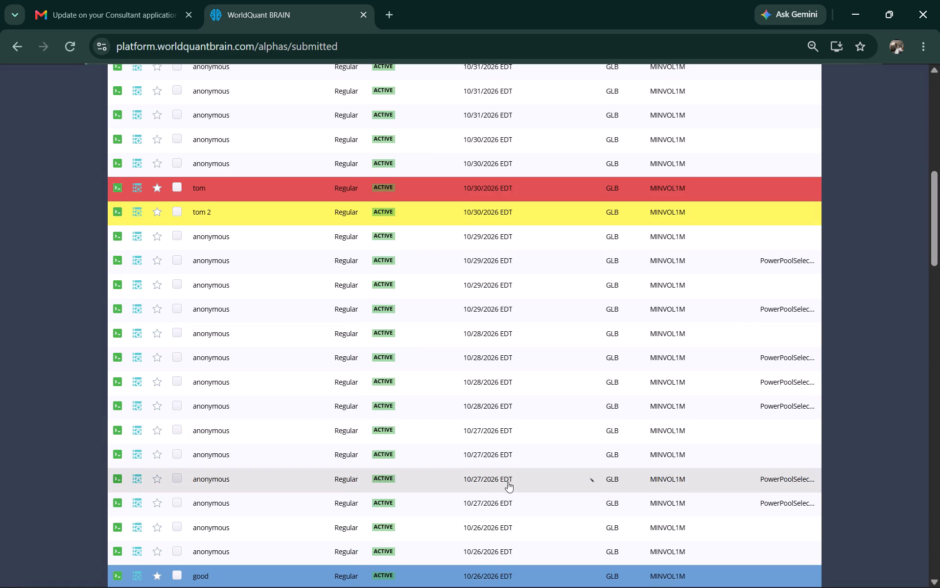
Open the upper 10/27/2026 alpha tagged PowerPoolSelected and examine its IS-period aggregate, yearly and regional statistics.
click(487, 480)
scroll(572, 329, down, 2)
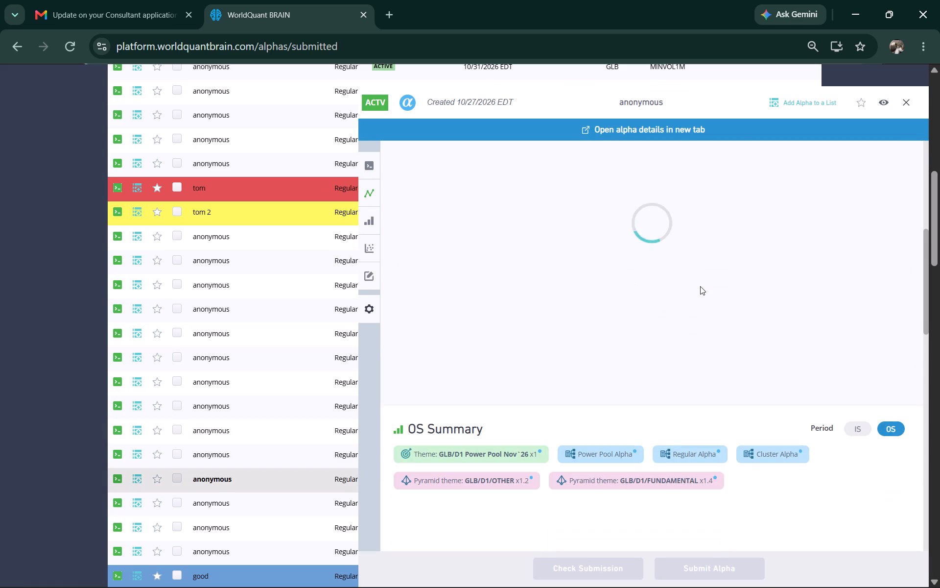
click(859, 427)
scroll(762, 377, down, 1)
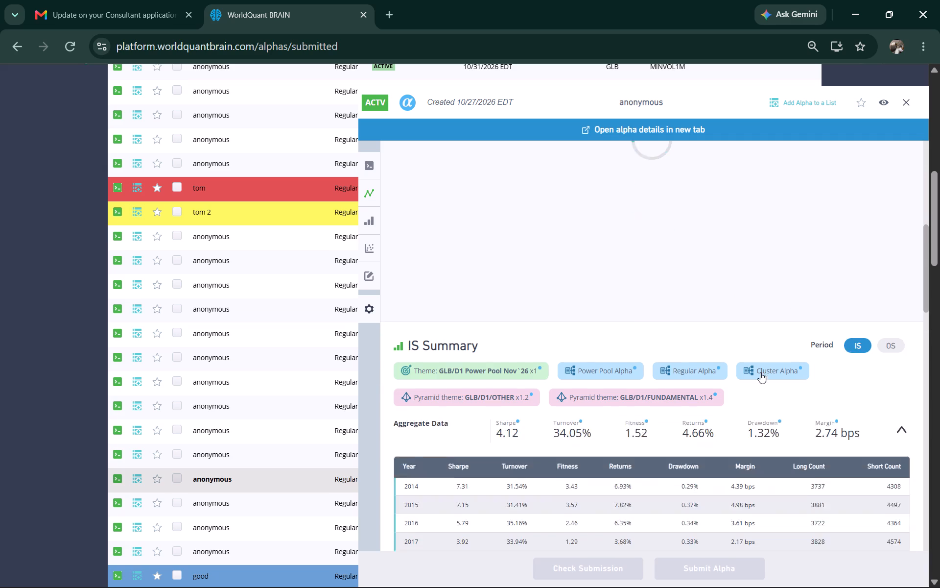
scroll(759, 369, down, 2)
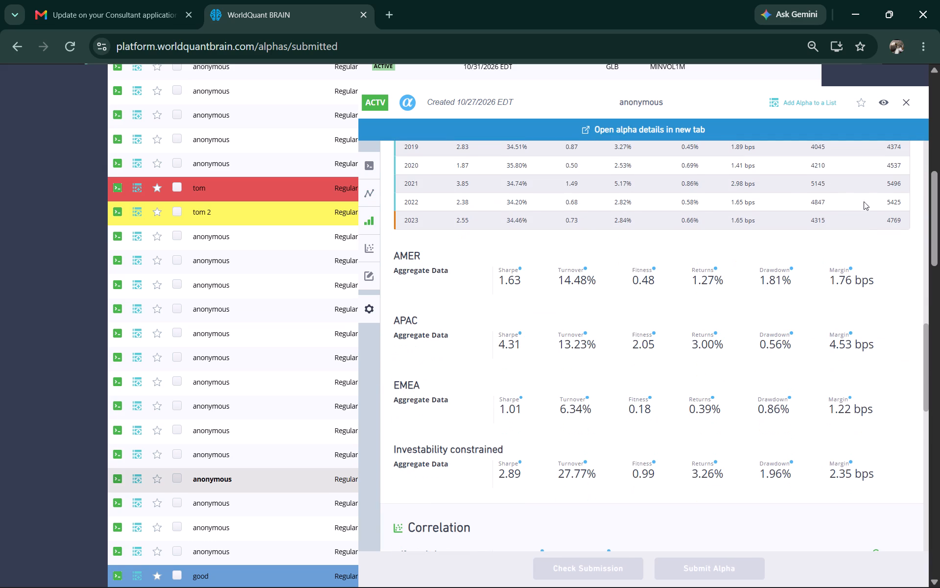
Remove the PowerPoolSelected tag from the open 10/27/2026 alpha's properties and close its details.
scroll(625, 339, down, 3)
scroll(624, 341, up, 3)
scroll(624, 341, down, 3)
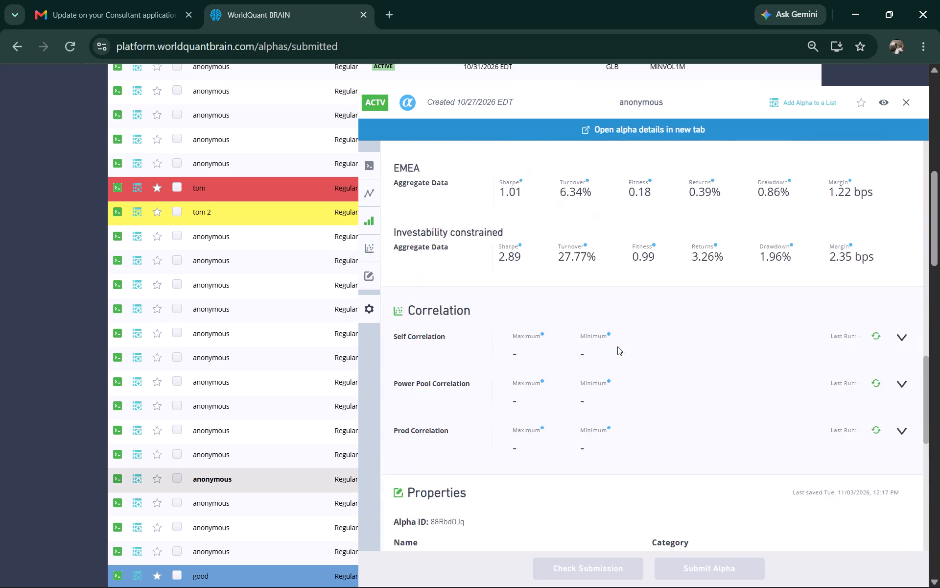
click(480, 313)
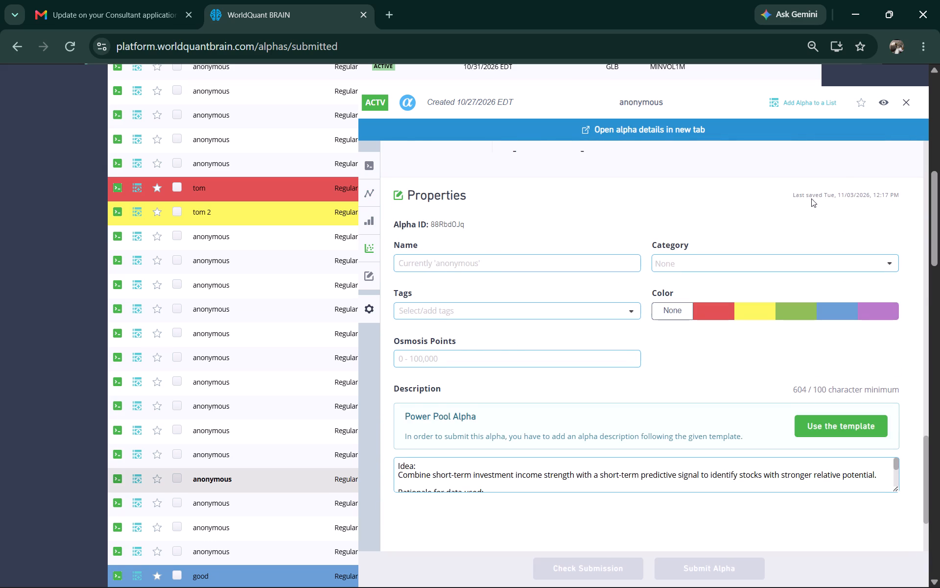
click(900, 97)
click(905, 99)
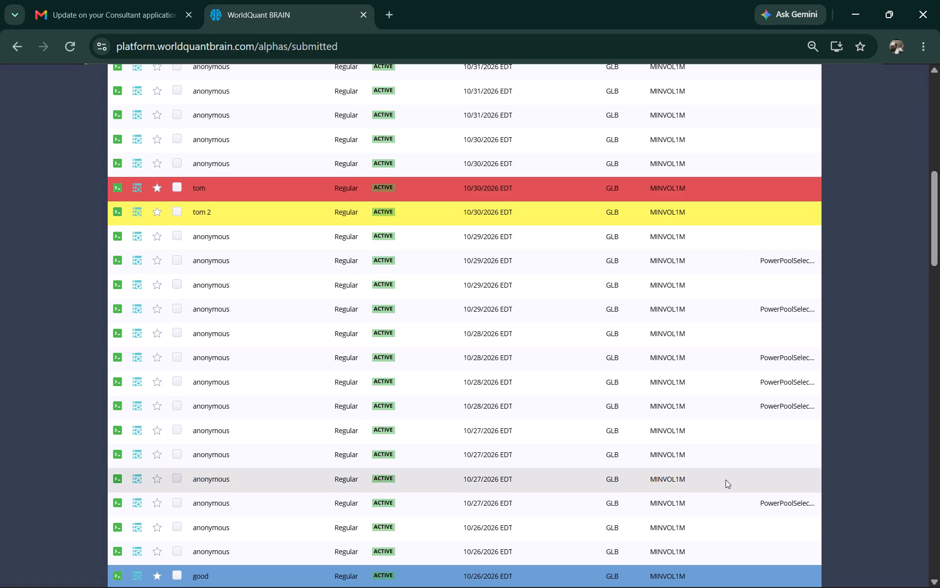
Review the IS-period yearly and regional statistics of the lowest 10/28/2026 alpha tagged PowerPoolSelected, then close its details.
click(475, 410)
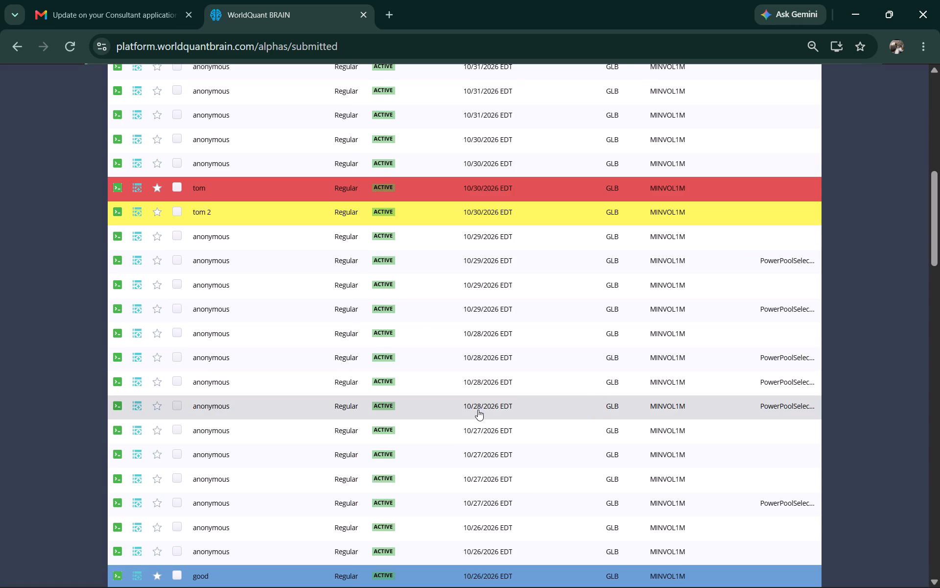
scroll(632, 360, down, 3)
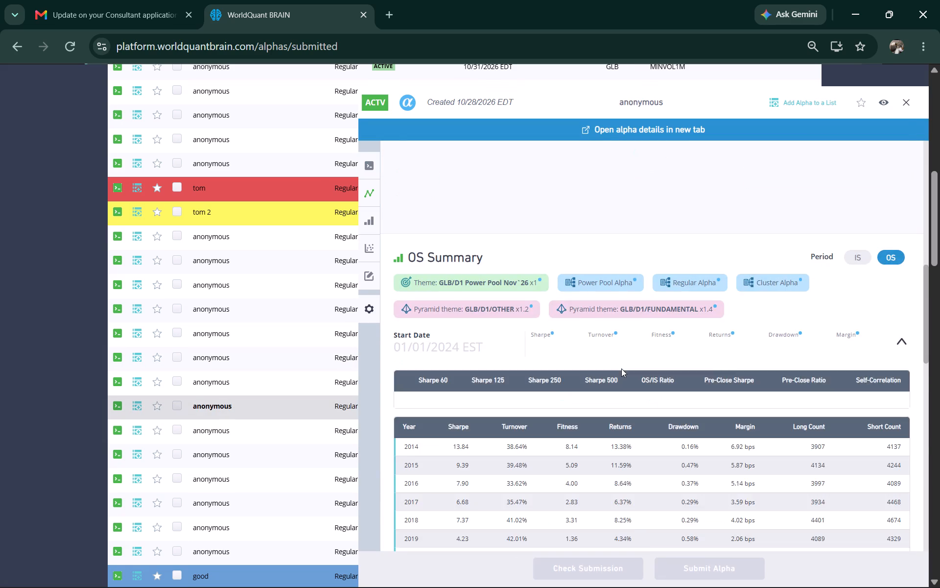
scroll(778, 304, up, 2)
click(858, 243)
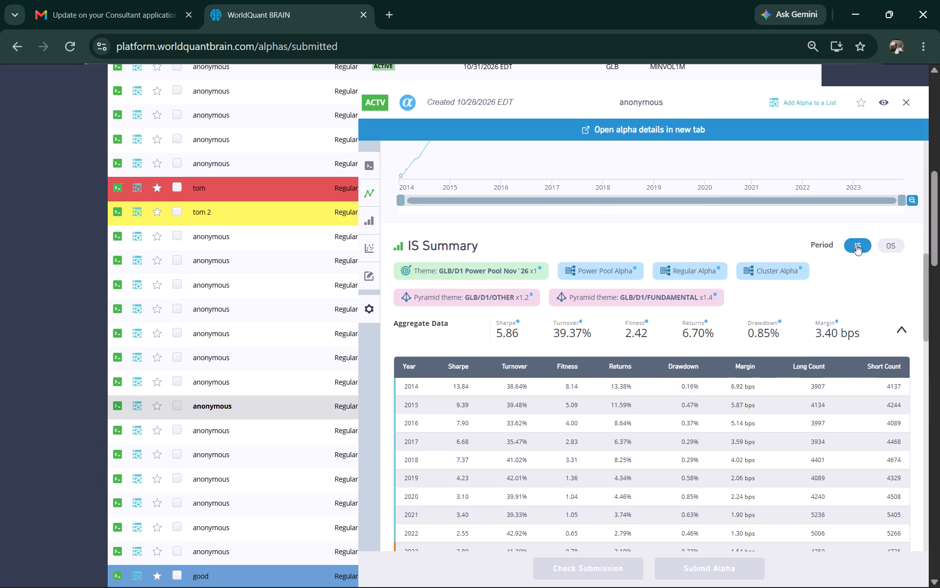
scroll(720, 328, down, 2)
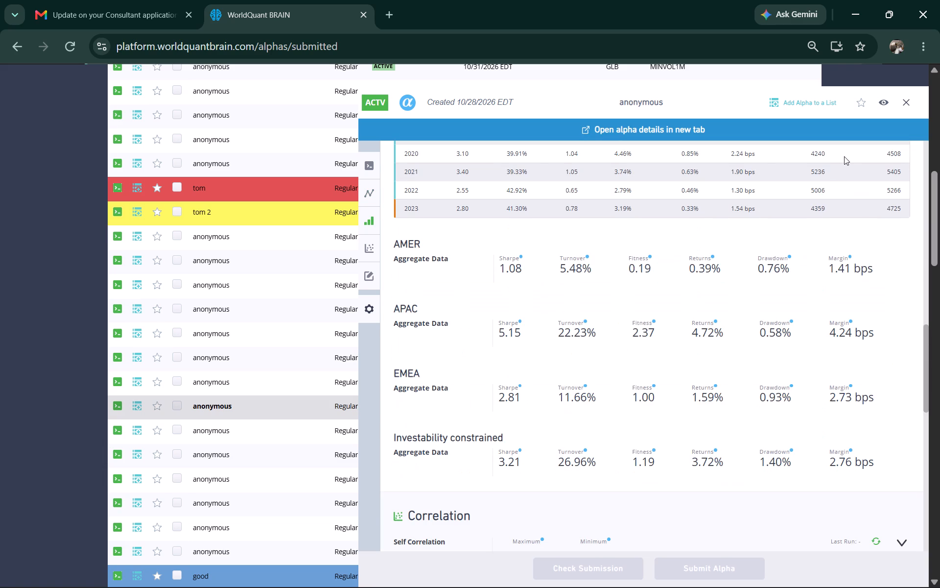
click(908, 99)
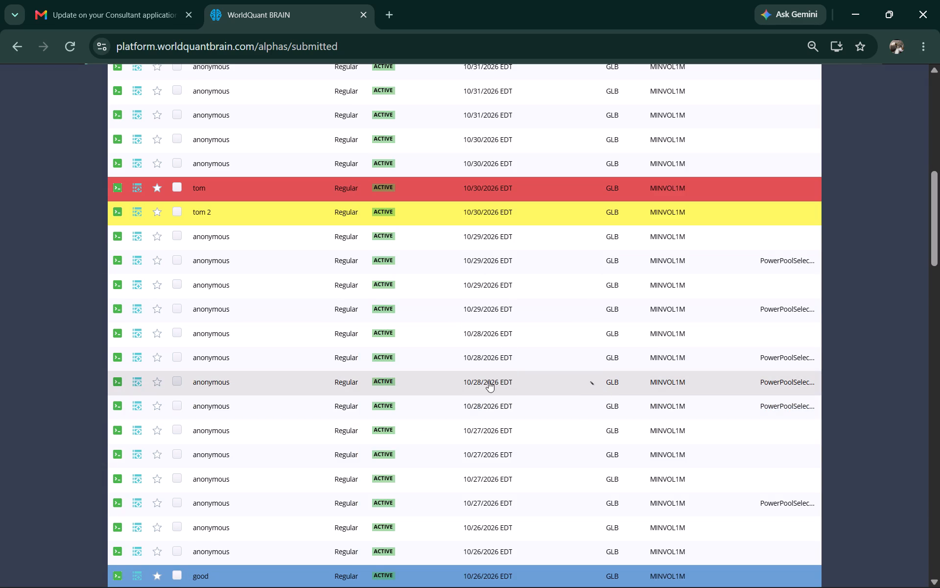
Review the IS-period yearly and regional statistics of the middle 10/28/2026 alpha tagged PowerPoolSelected, then close its details.
click(465, 377)
scroll(605, 342, down, 2)
scroll(605, 342, up, 2)
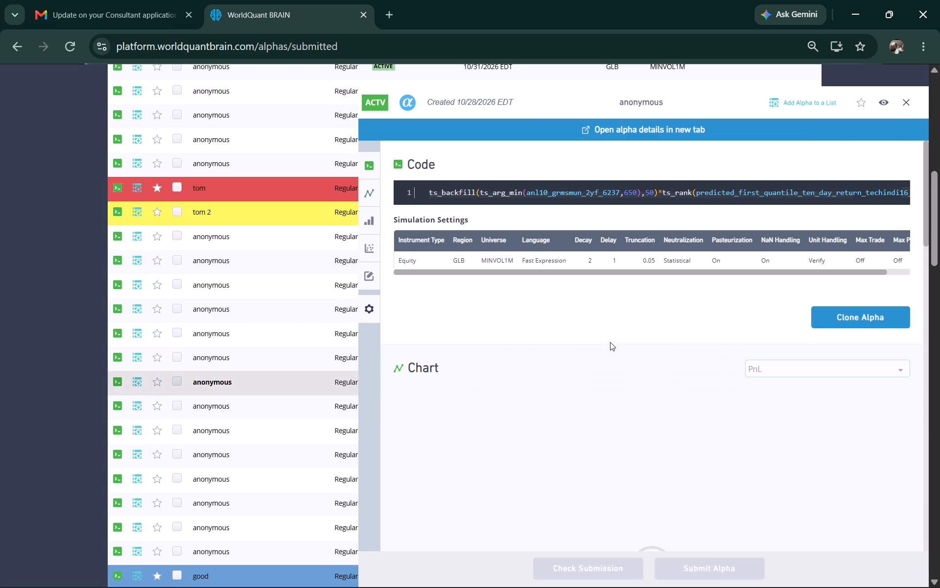
scroll(805, 254, up, 1)
scroll(811, 252, down, 3)
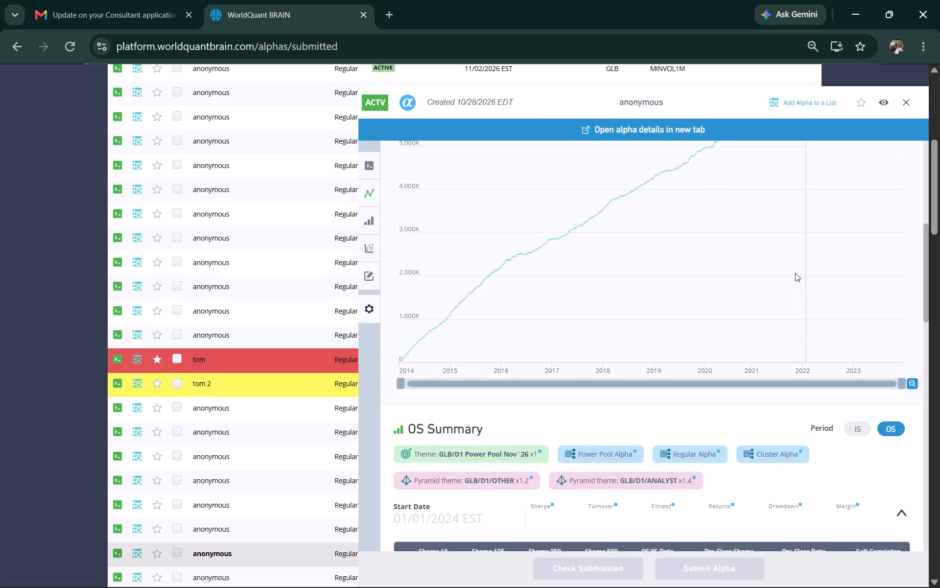
click(855, 253)
scroll(742, 320, down, 2)
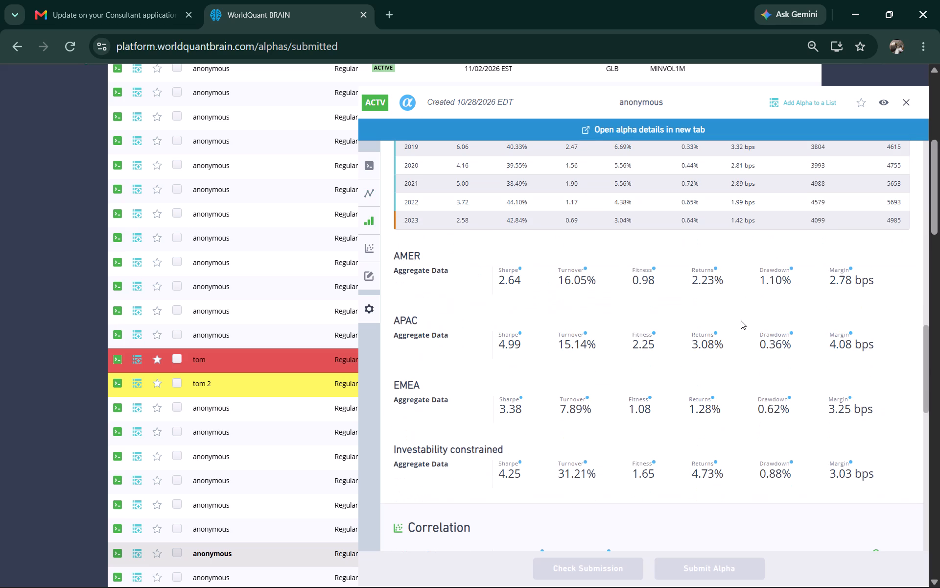
click(905, 103)
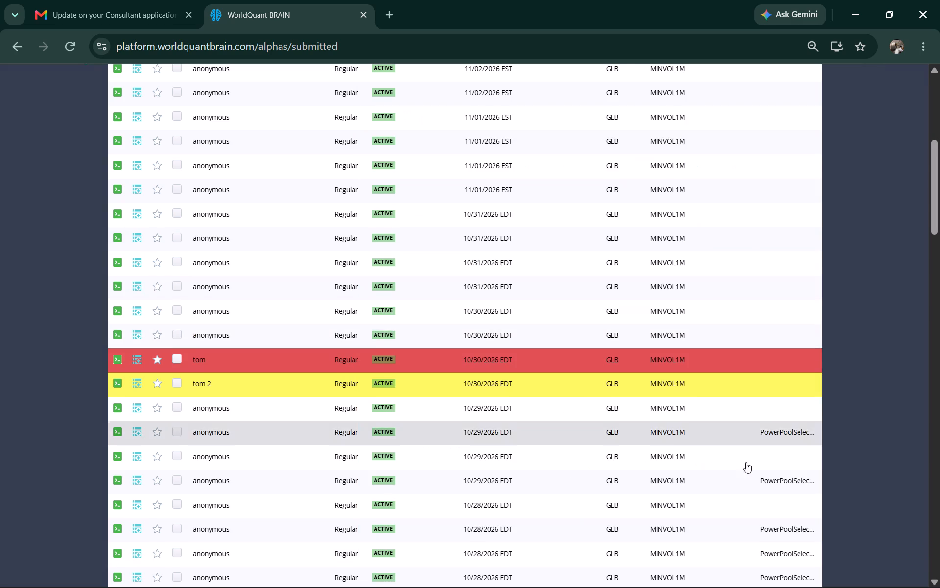
Review the IS-period aggregate, yearly and regional statistics of the uppermost 10/28/2026 alpha tagged PowerPoolSelected, then close its details.
scroll(747, 465, down, 1)
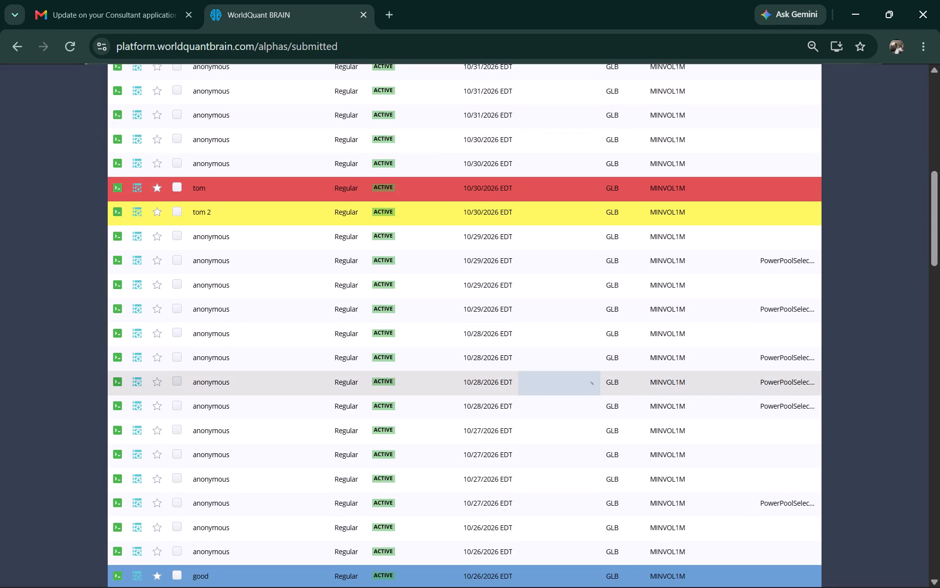
click(494, 362)
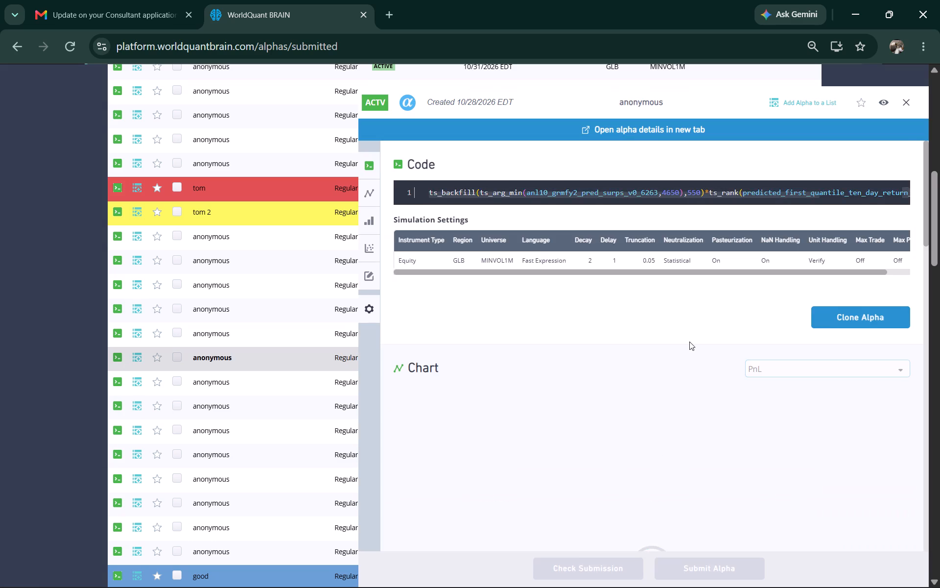
scroll(689, 342, down, 4)
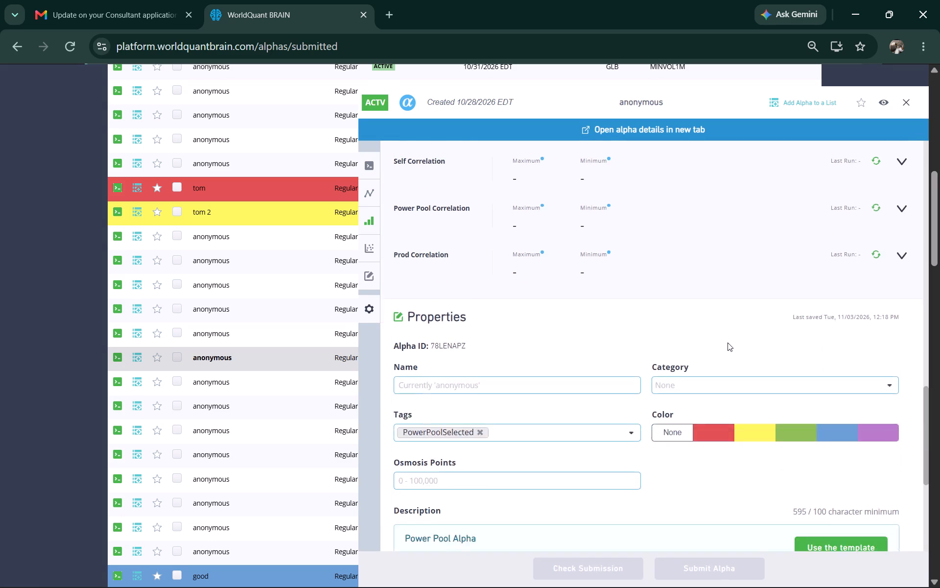
scroll(729, 343, up, 2)
scroll(846, 244, up, 1)
click(853, 245)
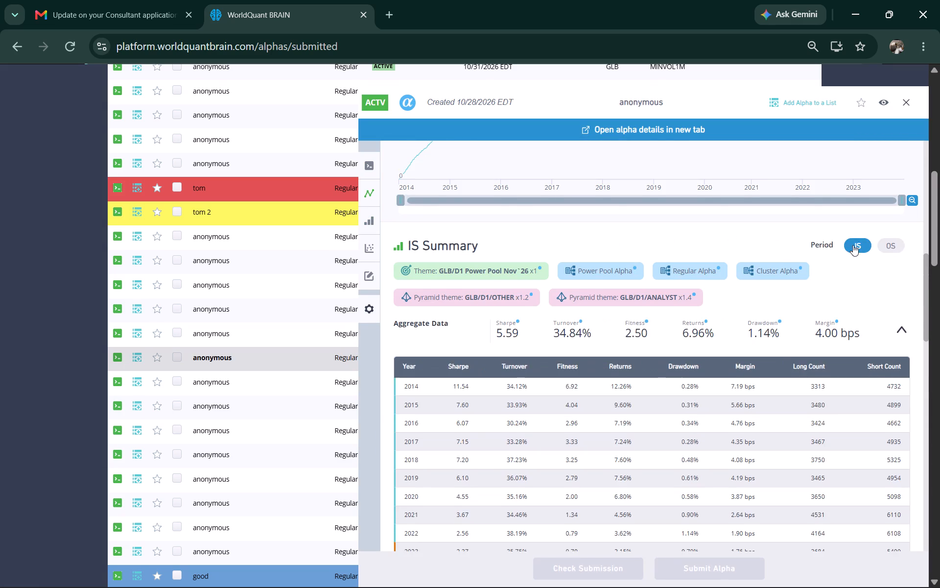
scroll(809, 283, down, 2)
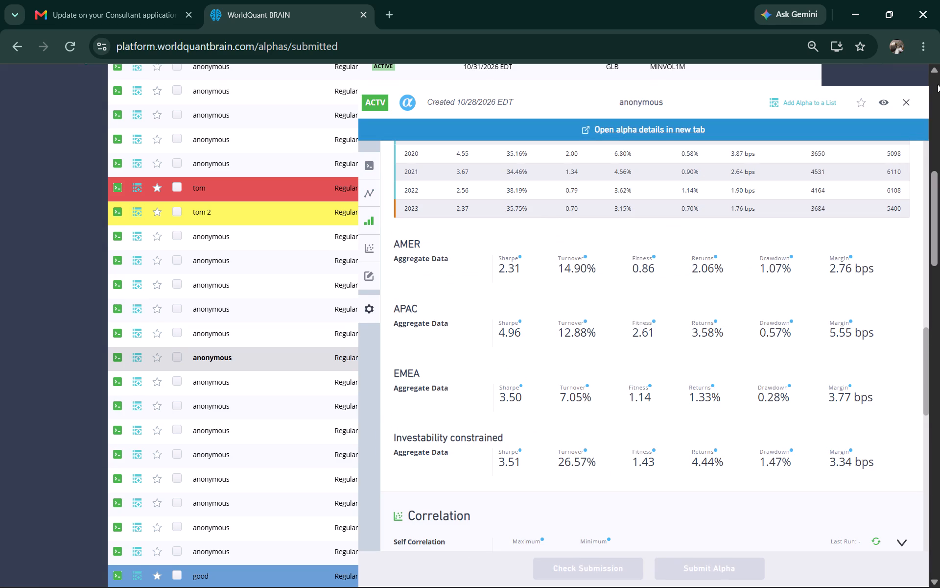
click(905, 103)
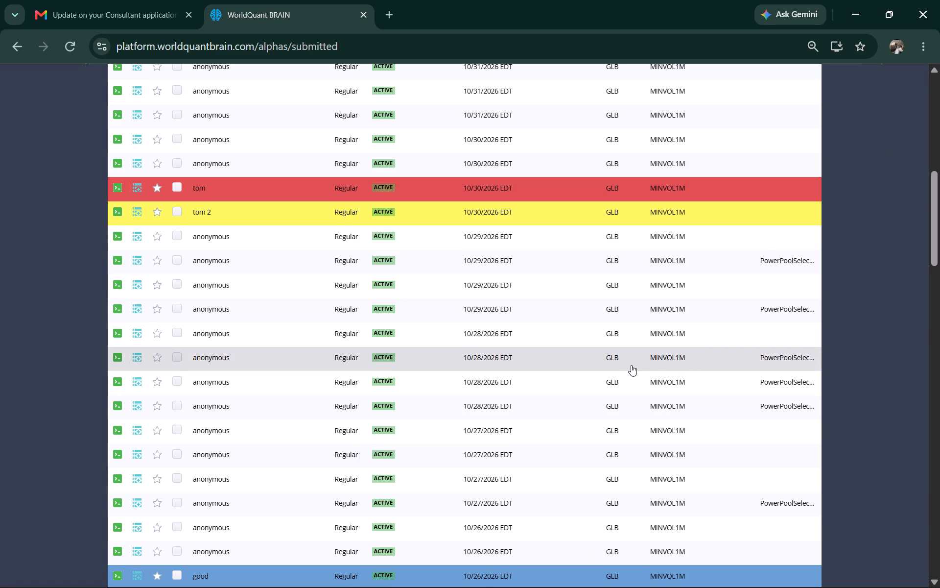
Review the IS-period aggregate, yearly and regional statistics of the lower 10/29/2026 alpha tagged PowerPoolSelected, then close its details.
click(493, 316)
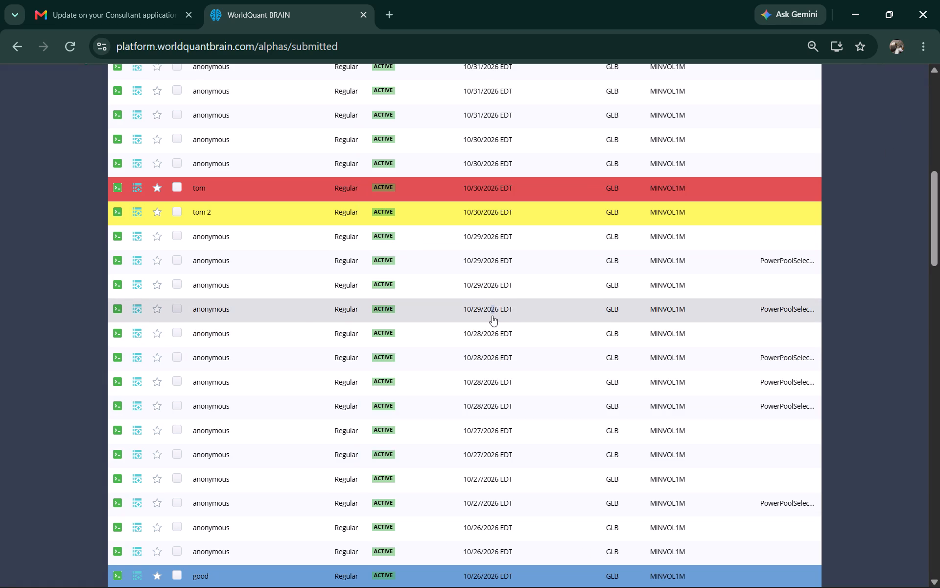
scroll(711, 336, down, 1)
scroll(744, 315, up, 2)
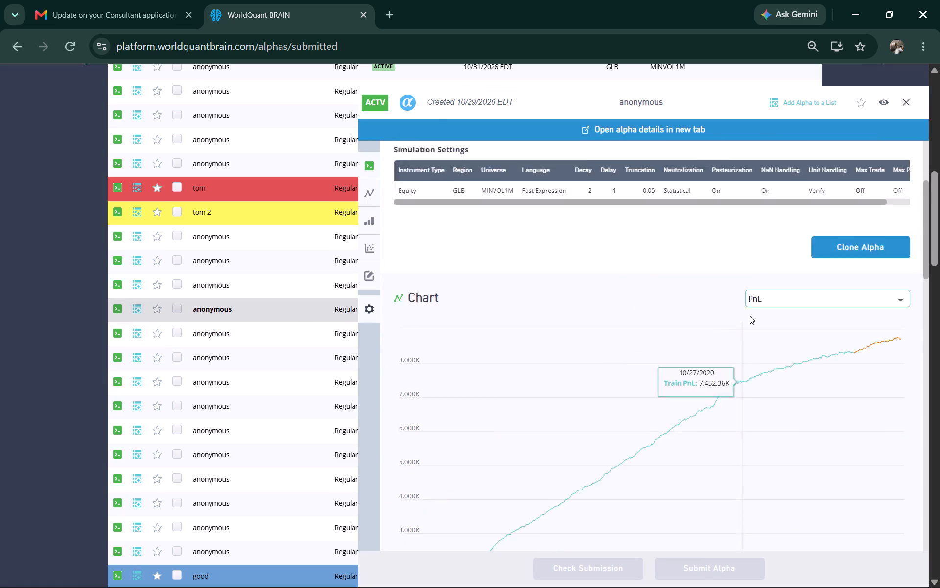
scroll(831, 280, up, 1)
scroll(838, 261, down, 4)
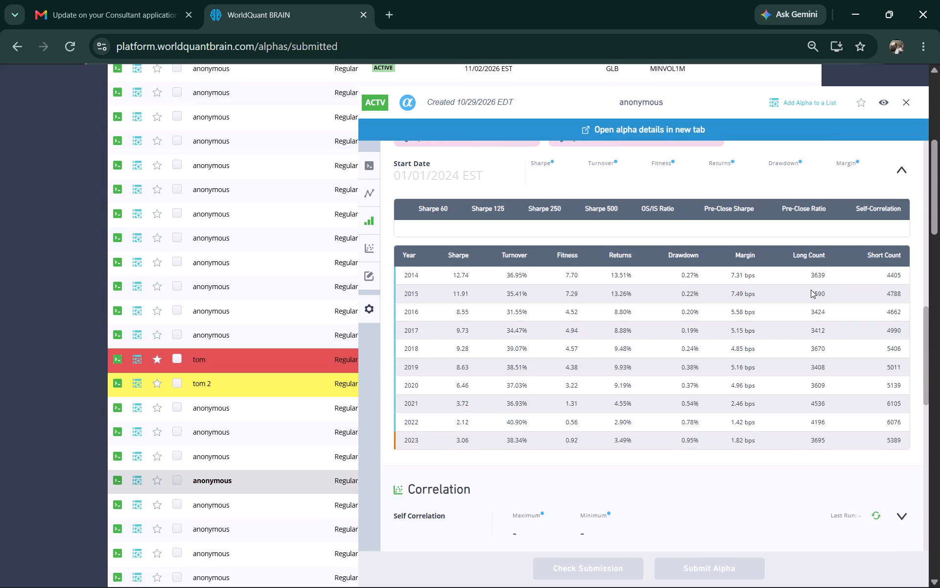
scroll(811, 290, up, 1)
click(854, 256)
scroll(763, 317, down, 1)
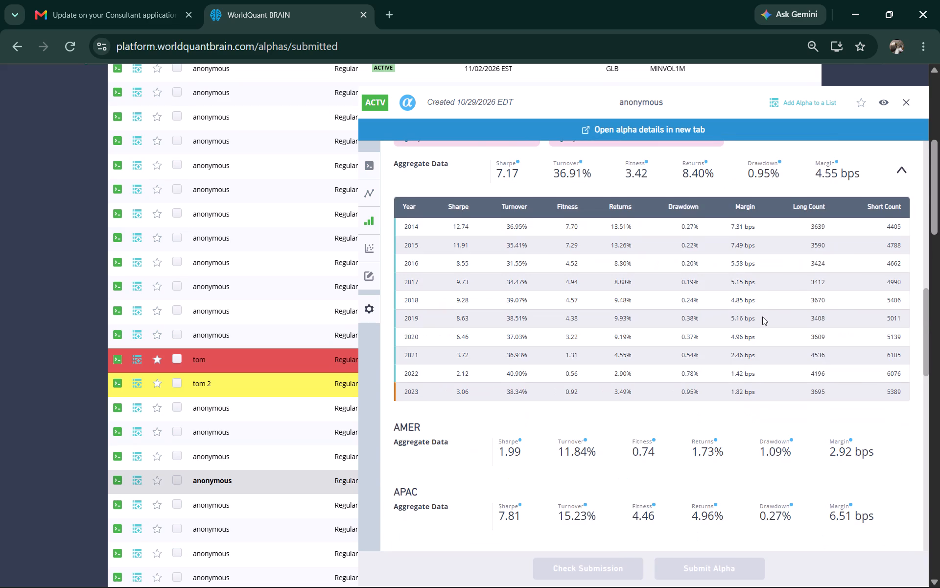
scroll(762, 317, down, 1)
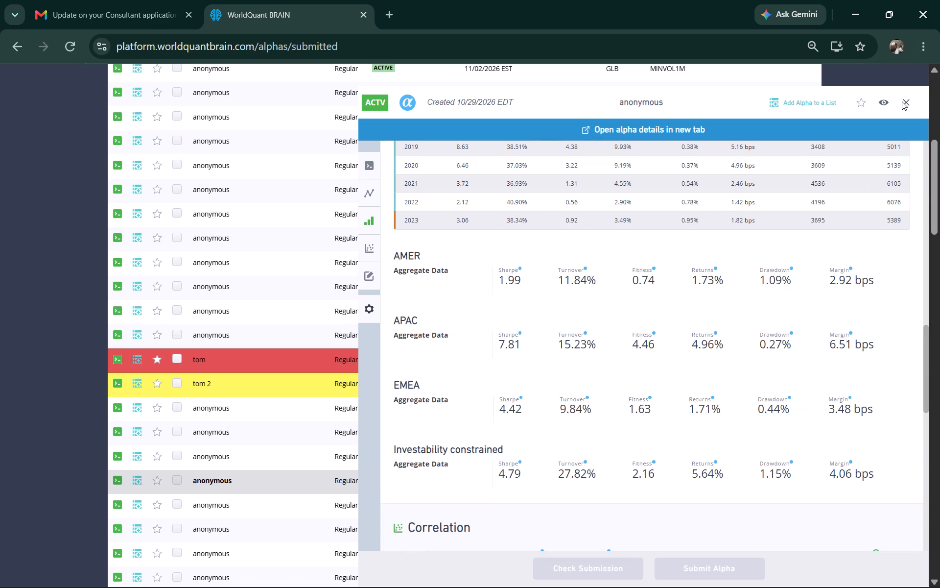
click(906, 103)
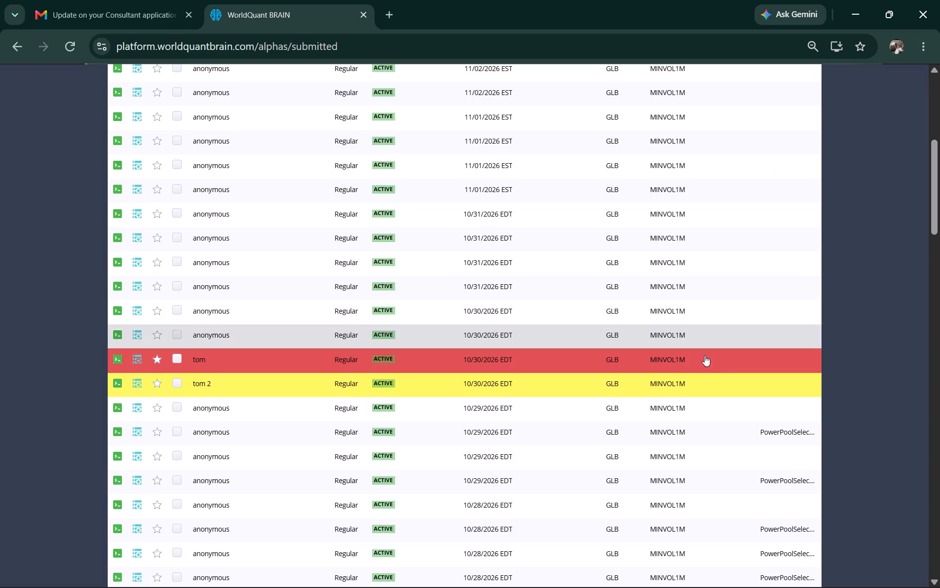
Open the upper 10/29/2026 alpha tagged PowerPoolSelected and examine its PnL chart and IS-period aggregate, yearly and regional statistics.
click(488, 434)
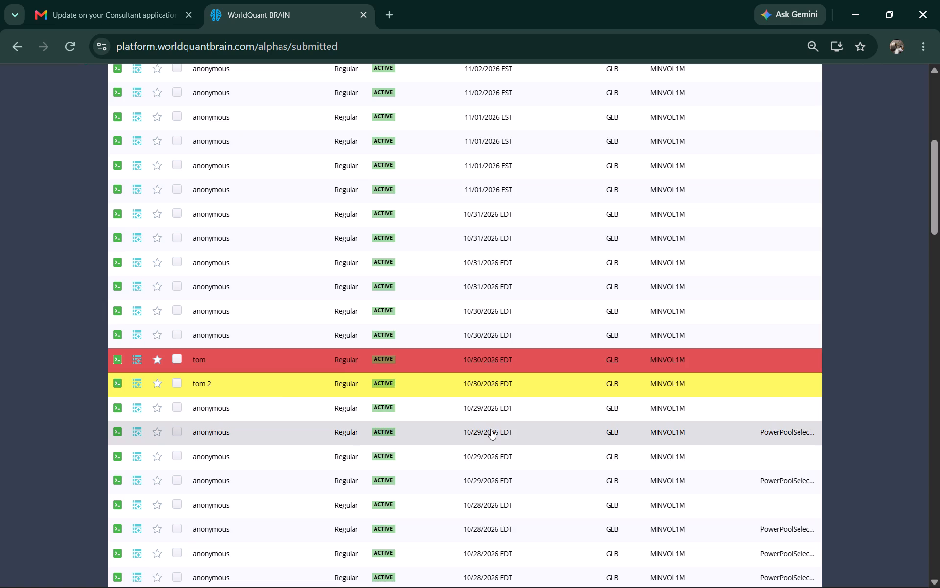
scroll(714, 330, down, 2)
scroll(714, 331, up, 1)
scroll(714, 331, down, 3)
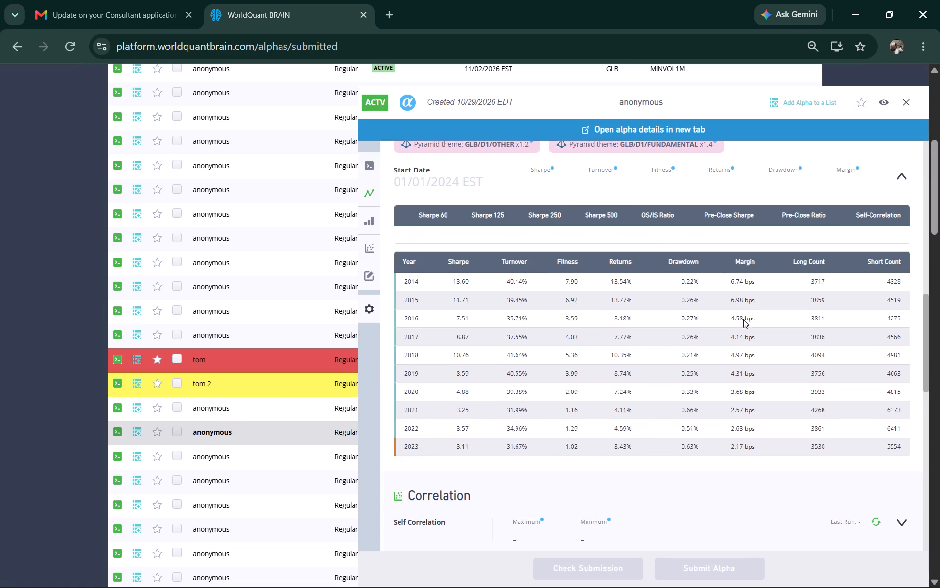
scroll(822, 227, up, 2)
click(860, 428)
scroll(842, 389, down, 2)
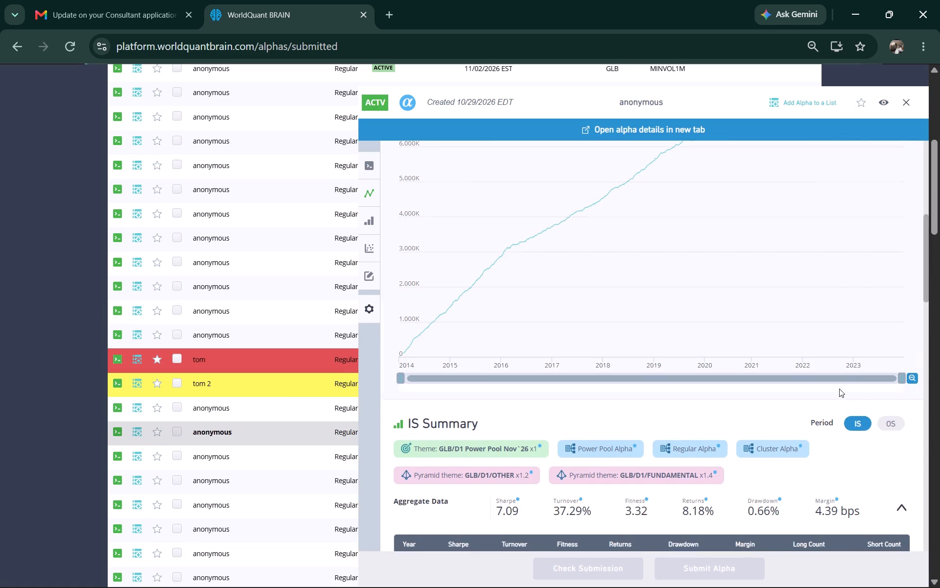
scroll(764, 388, down, 4)
scroll(764, 388, up, 4)
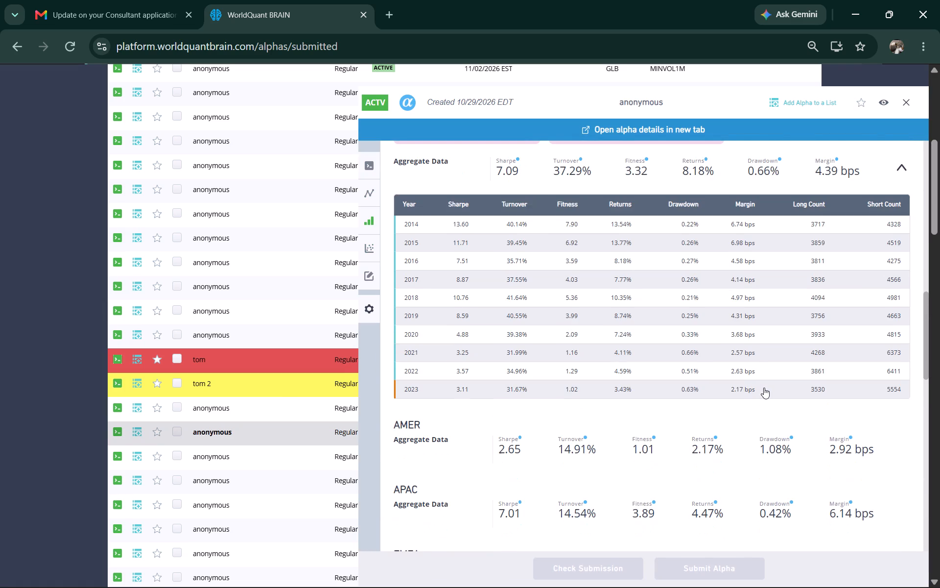
scroll(764, 388, up, 2)
scroll(696, 399, down, 3)
Clone the open 10/29/2026 alpha into the simulation editor.
scroll(659, 394, up, 12)
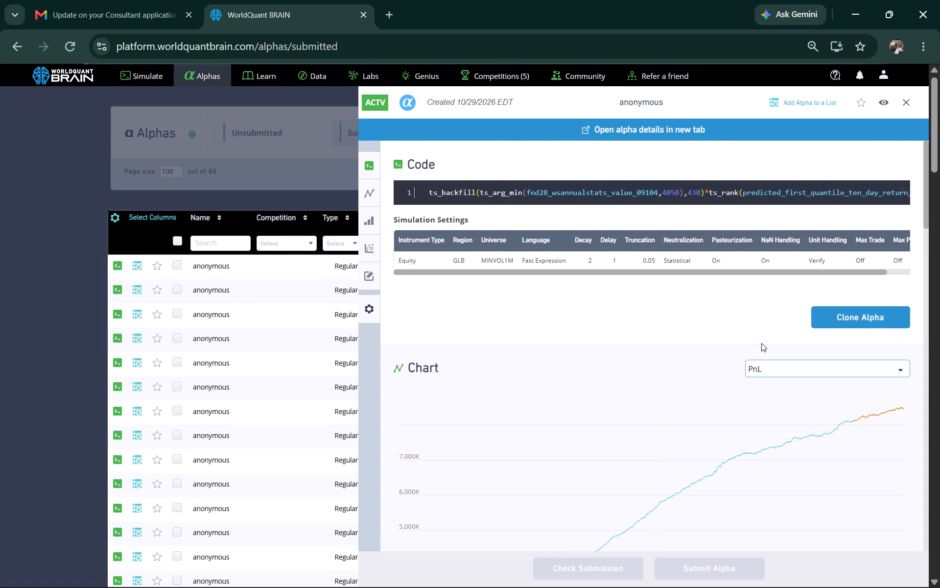
click(879, 314)
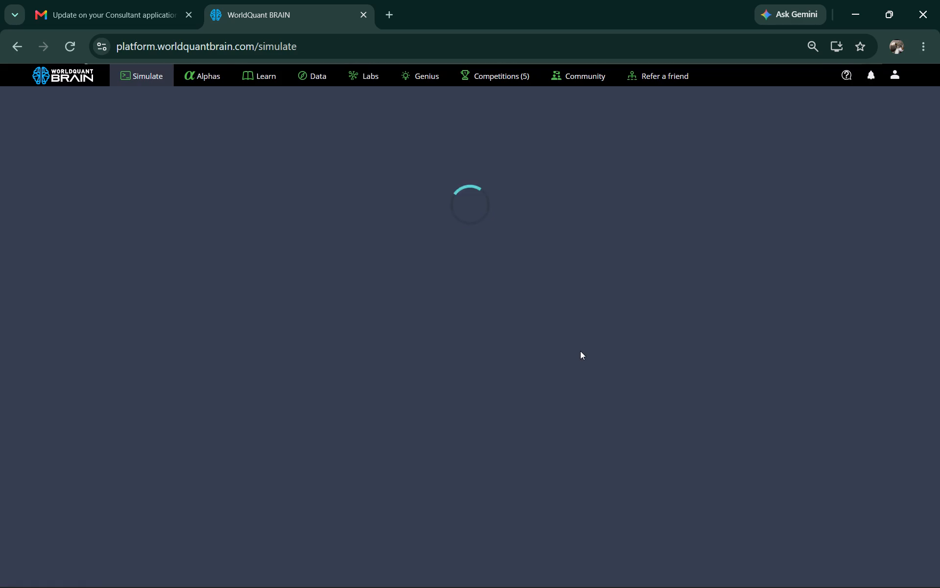
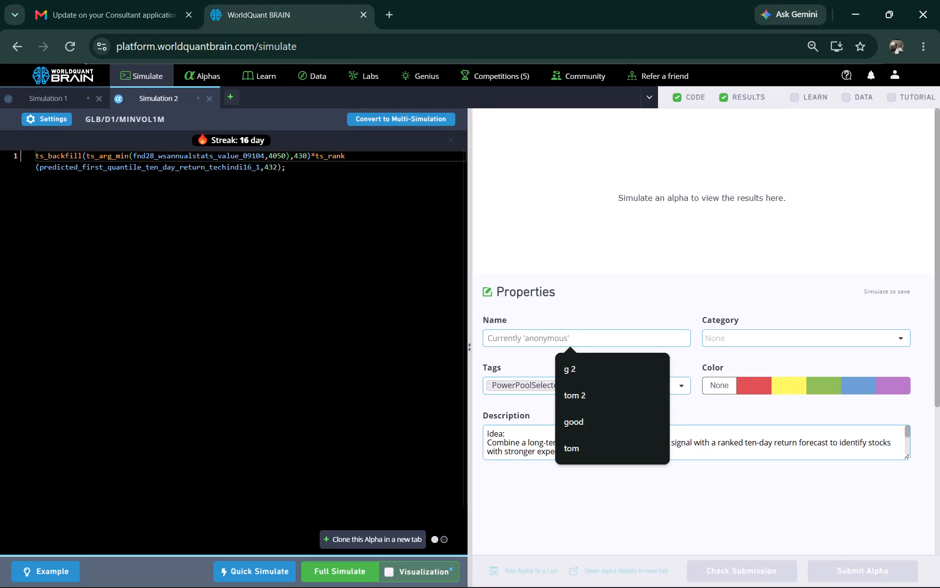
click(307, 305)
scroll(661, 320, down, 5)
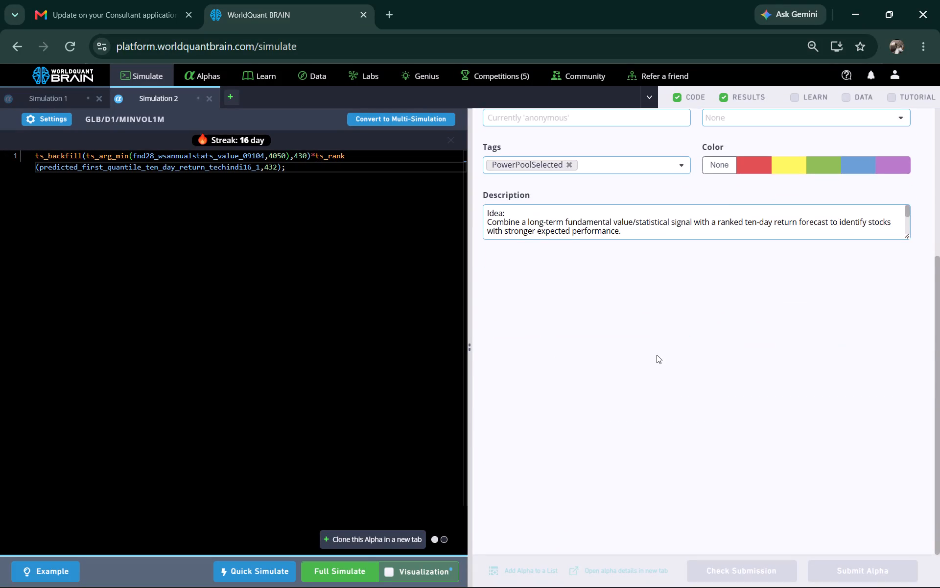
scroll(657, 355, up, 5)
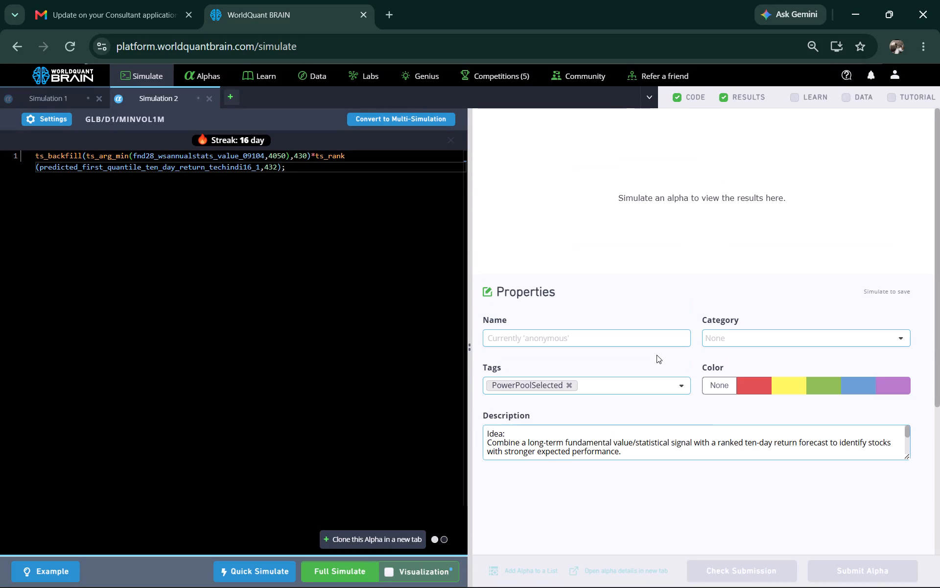
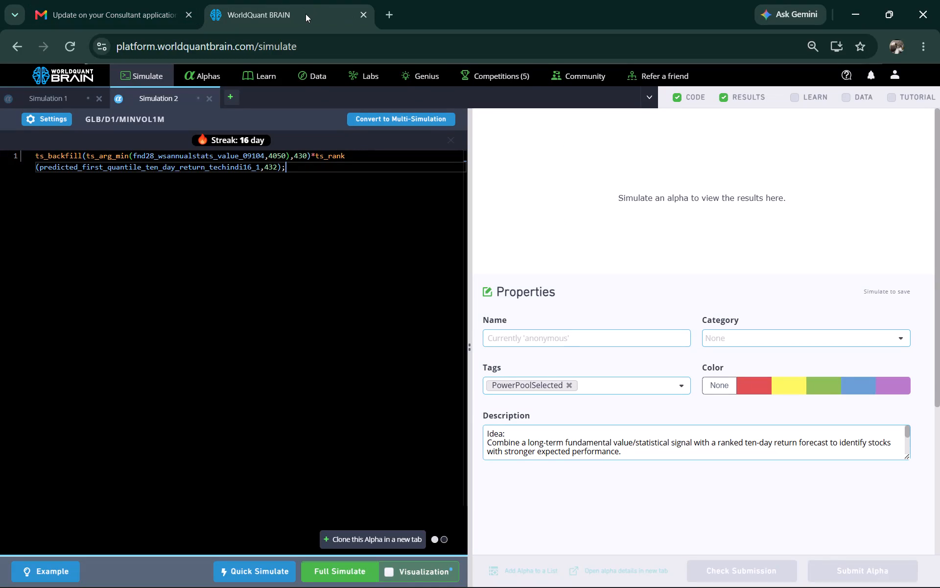
Duplicate the browser tab holding the simulation and dismiss the banking-details prompt in the copy.
click(305, 14)
right_click(305, 14)
click(351, 146)
click(306, 24)
click(441, 23)
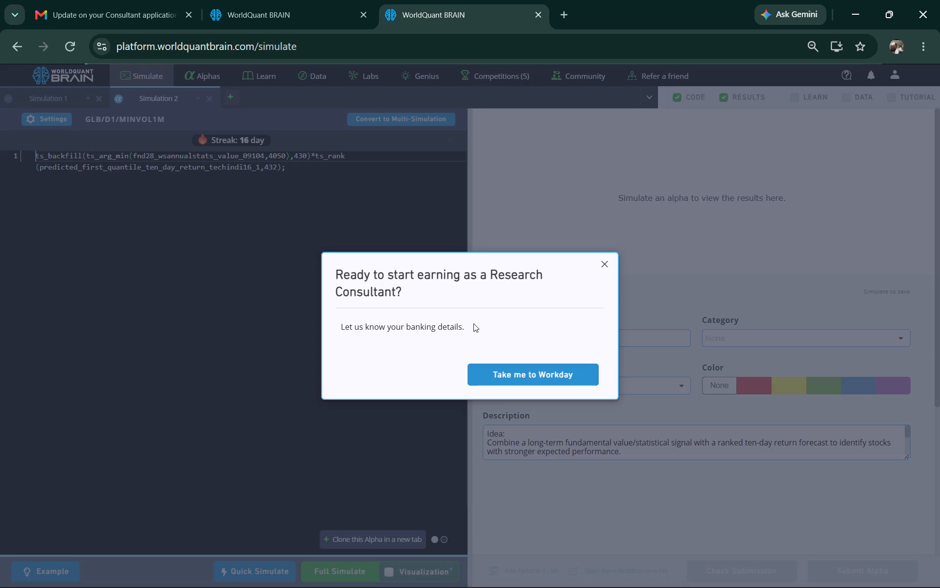
click(604, 267)
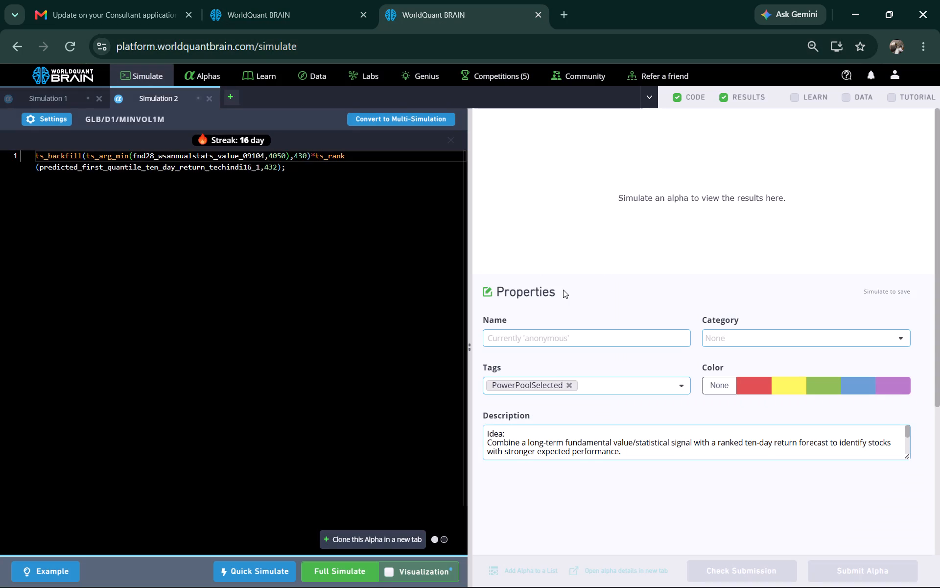
In the original tab, open the platform announcements and read the "GLB/D1 Power Pool Nov'26" theme requirements and recommended datasets.
click(252, 1)
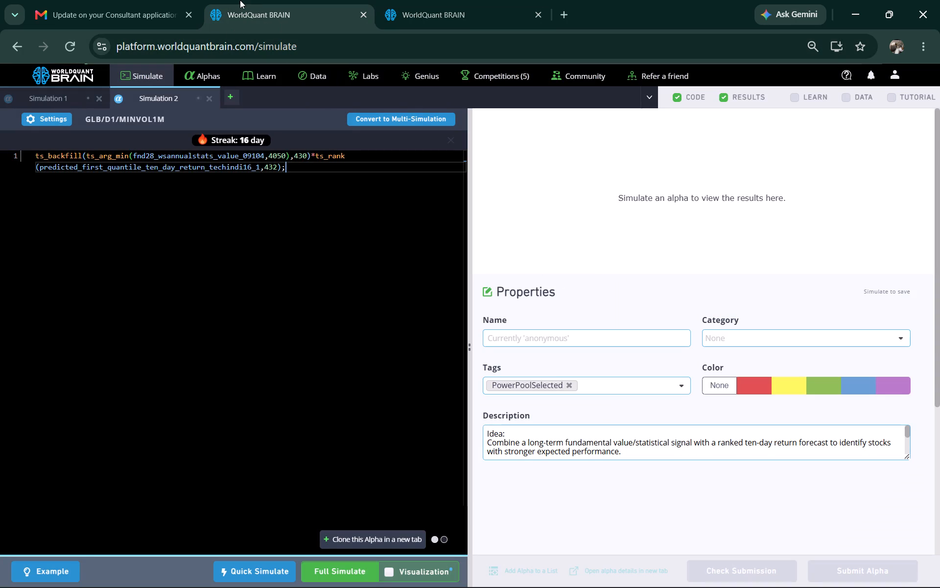
click(243, 10)
click(869, 68)
click(782, 223)
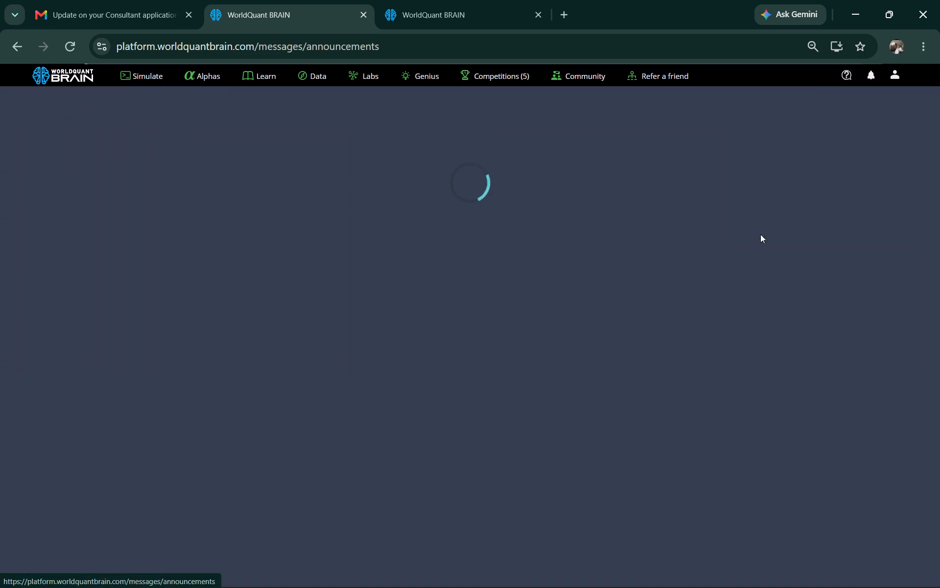
scroll(471, 359, down, 5)
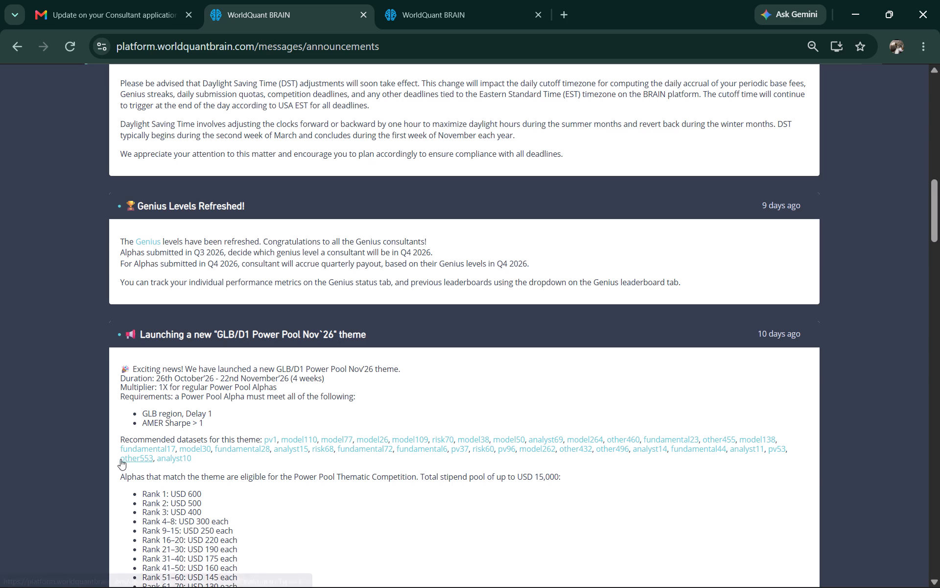
Search the platform's data for fnd28_wsannualstats_value_09104 from the alpha expression, list all matching fields, and open the field's dataset.
click(431, 17)
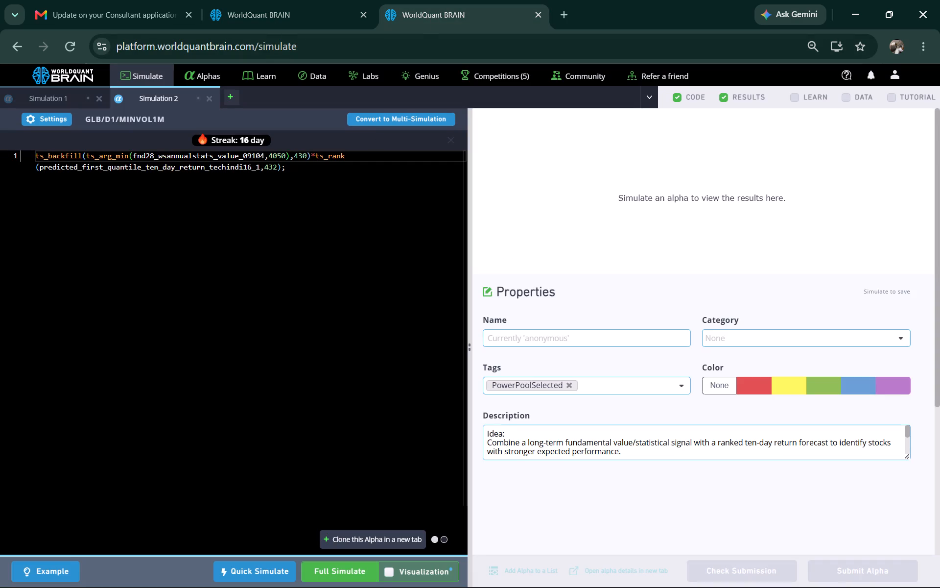
double_click(197, 157)
right_click(197, 157)
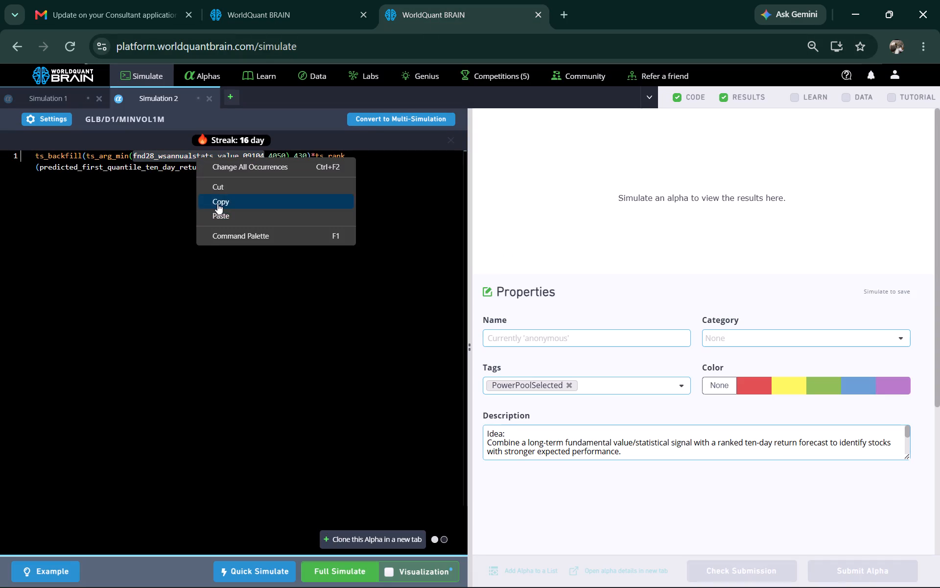
click(217, 202)
click(252, 15)
scroll(207, 233, up, 4)
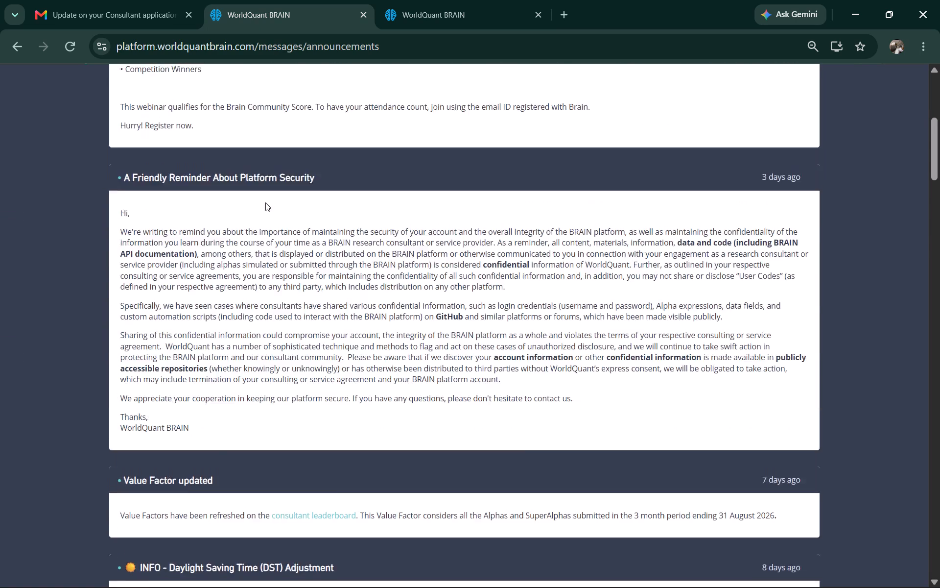
scroll(265, 202, up, 2)
click(308, 82)
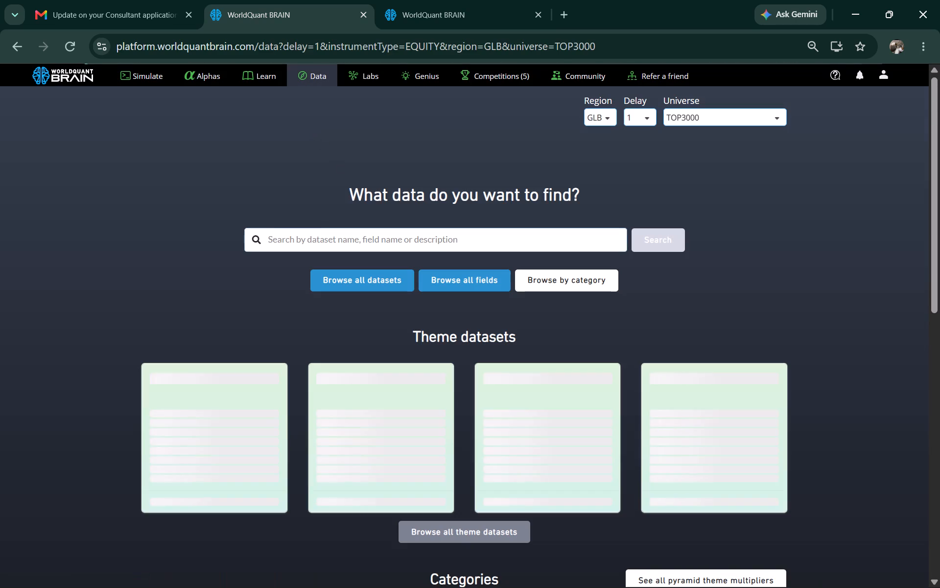
double_click(300, 244)
right_click(300, 241)
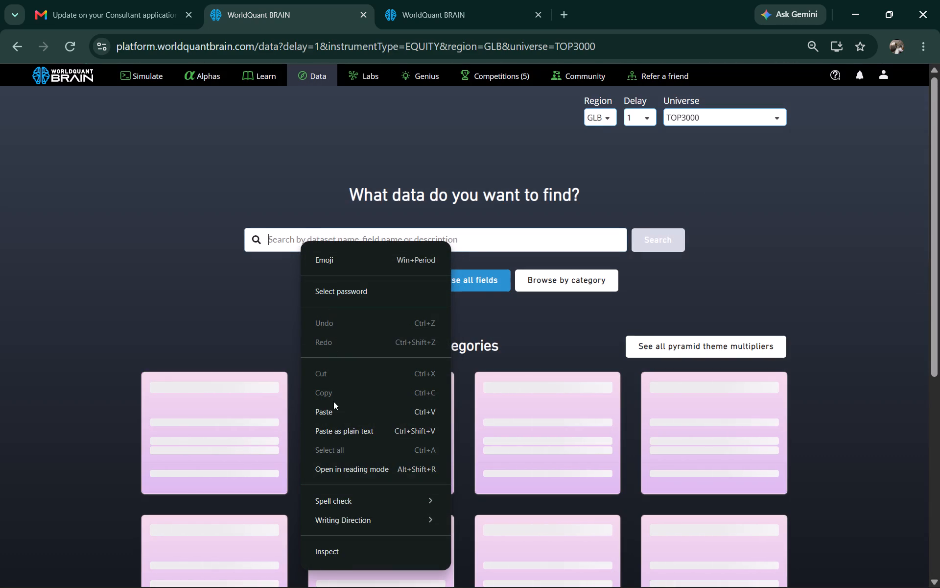
click(334, 411)
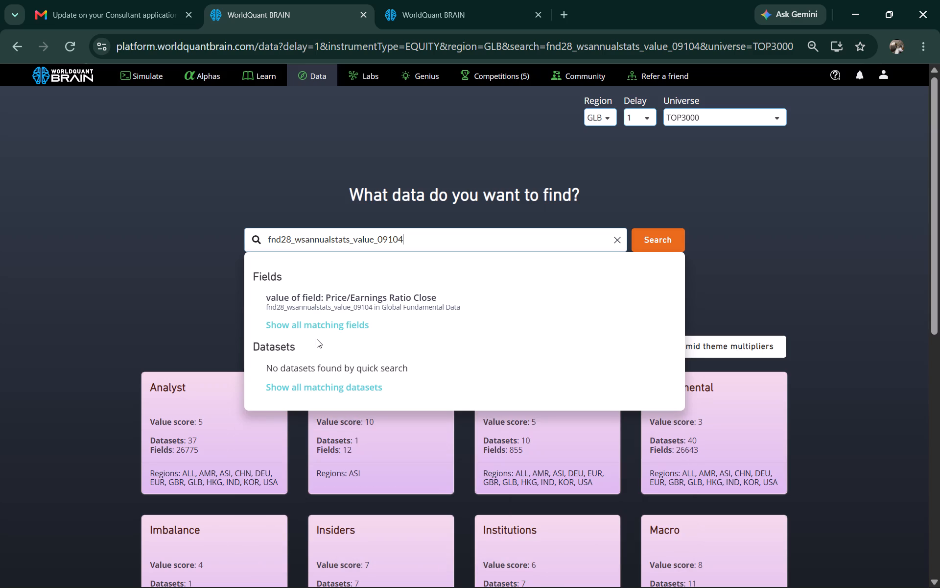
click(316, 330)
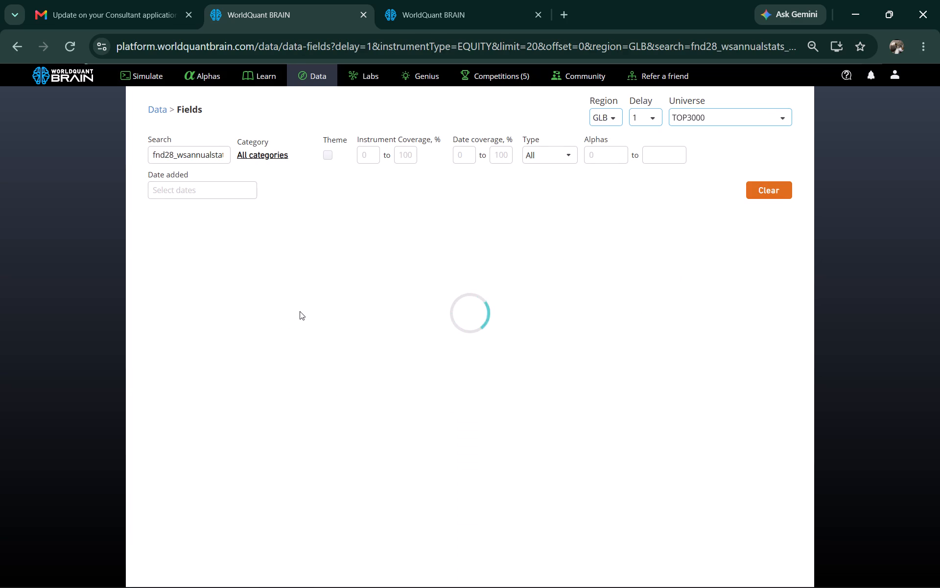
click(185, 264)
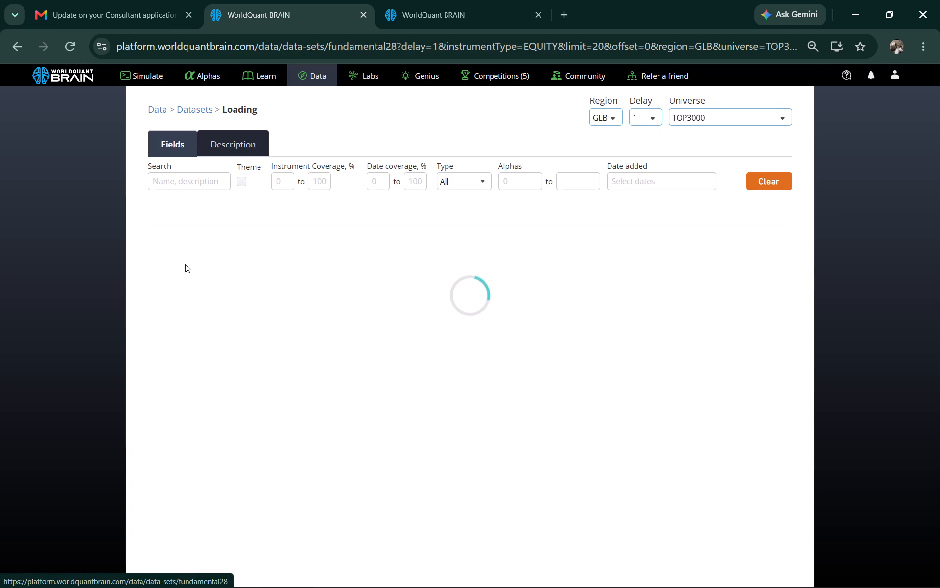
Filter the Global Fundamental Data fields to at most 5 alphas and go to the last page of results.
scroll(298, 252, down, 11)
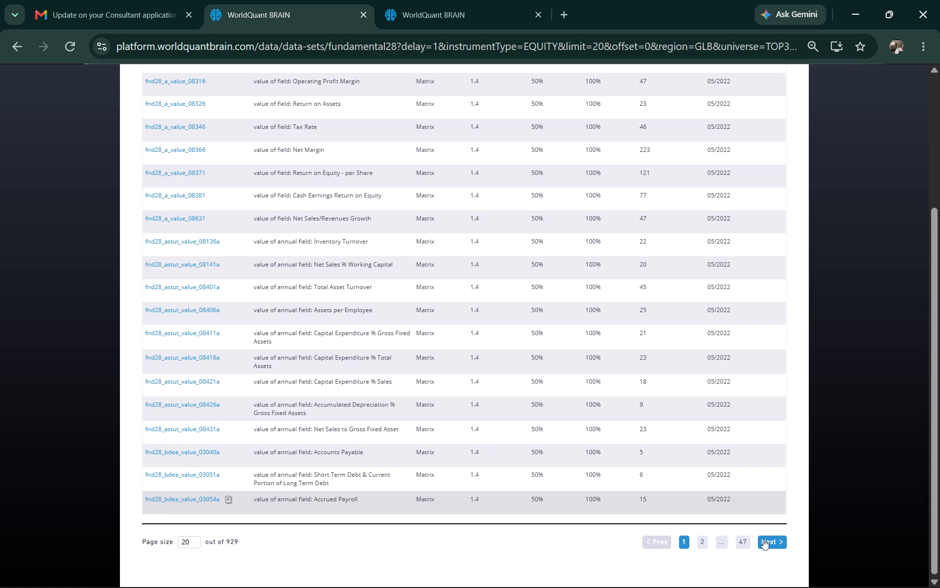
click(745, 540)
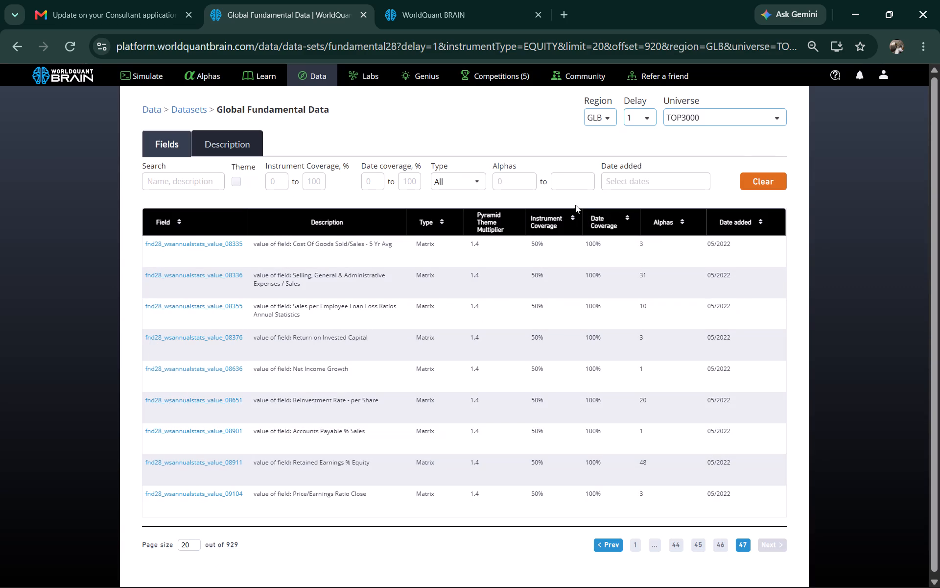
click(574, 179)
key(5)
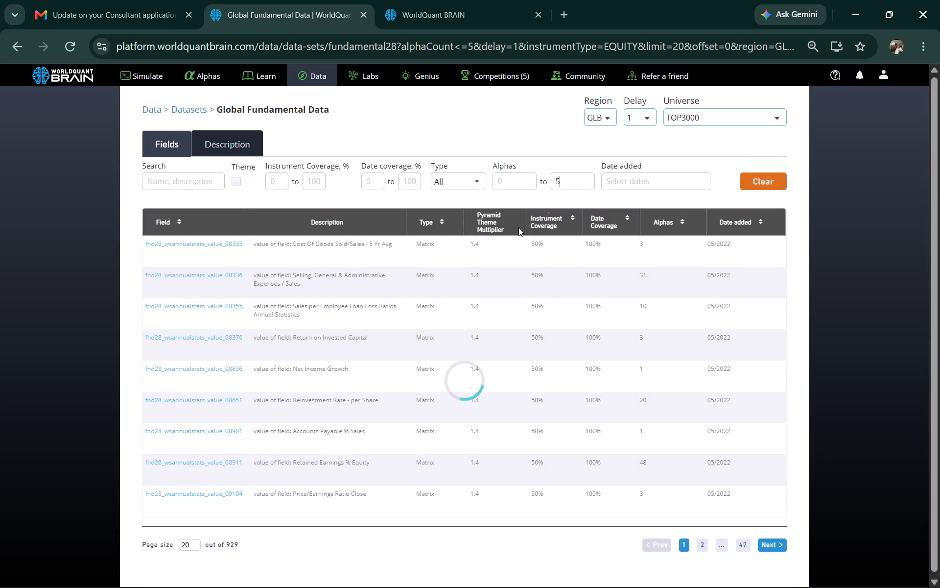
scroll(354, 343, down, 11)
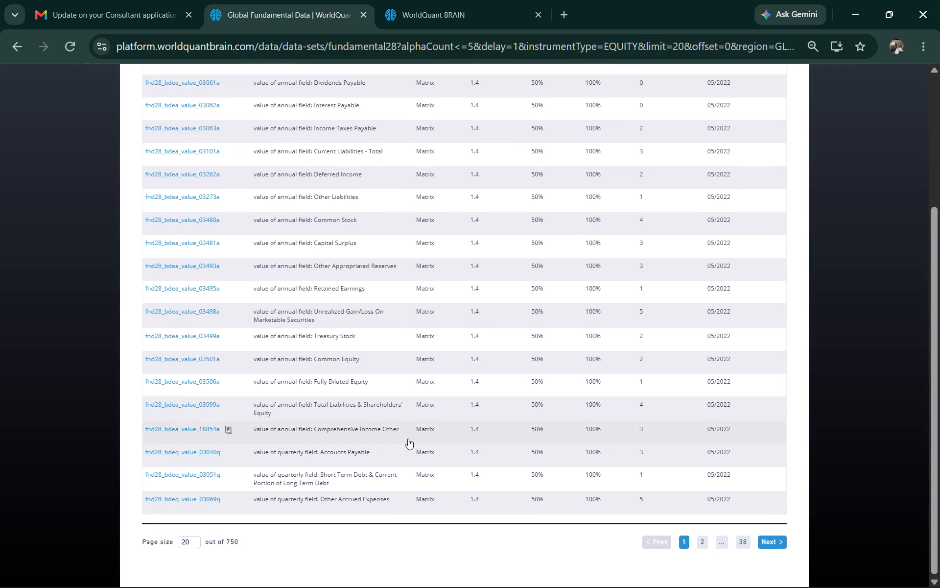
click(741, 540)
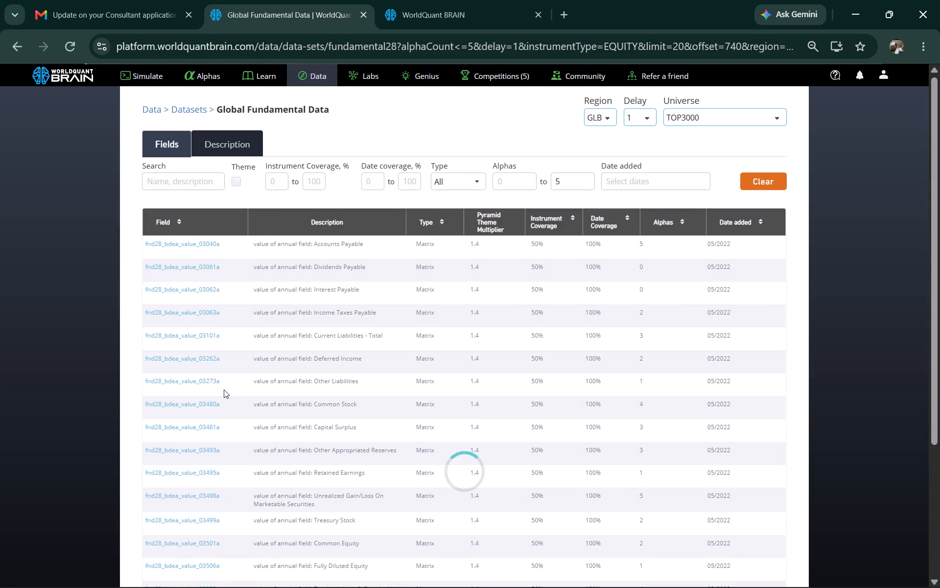
scroll(223, 389, down, 5)
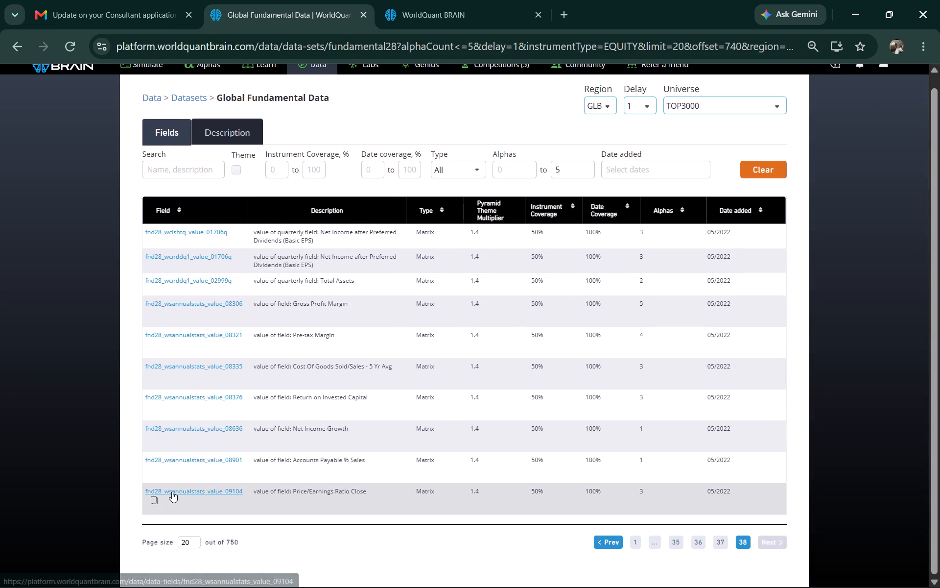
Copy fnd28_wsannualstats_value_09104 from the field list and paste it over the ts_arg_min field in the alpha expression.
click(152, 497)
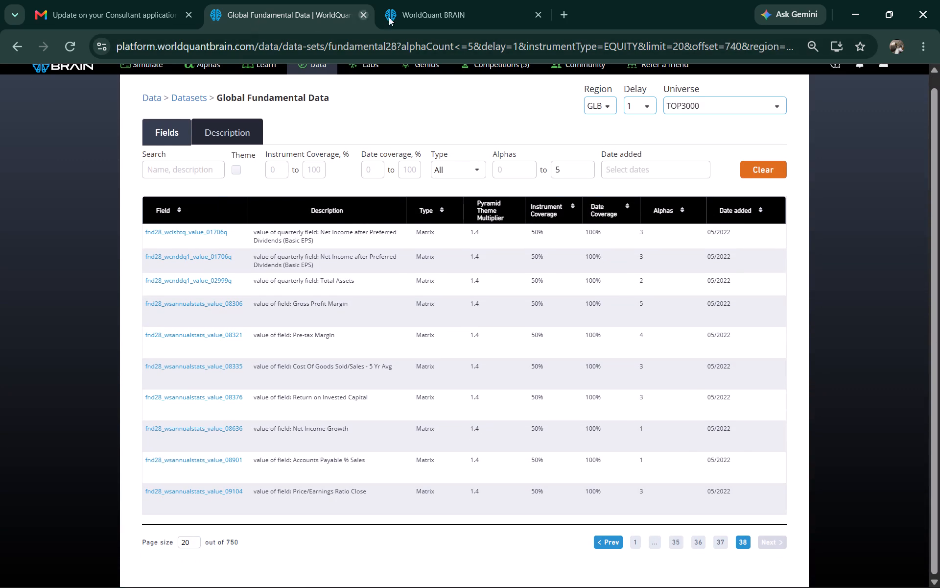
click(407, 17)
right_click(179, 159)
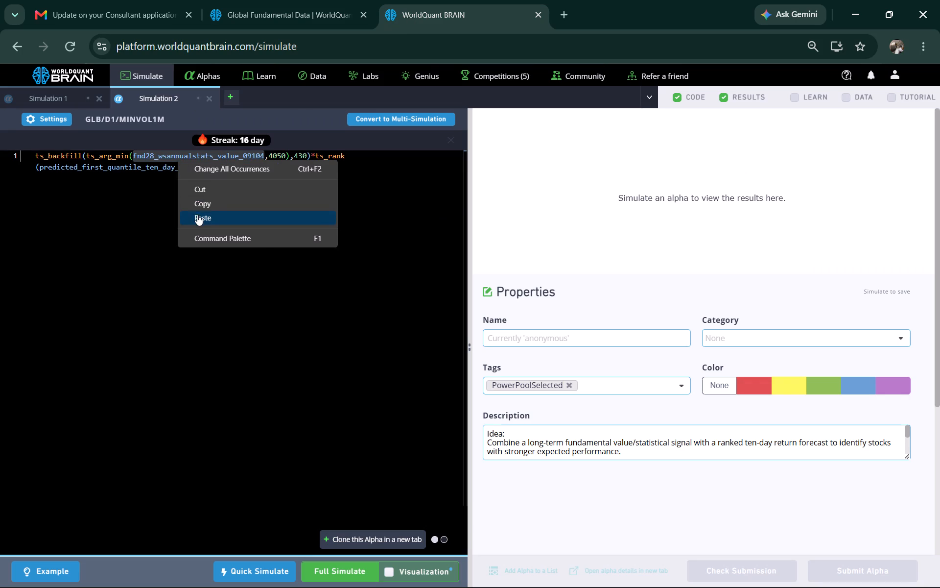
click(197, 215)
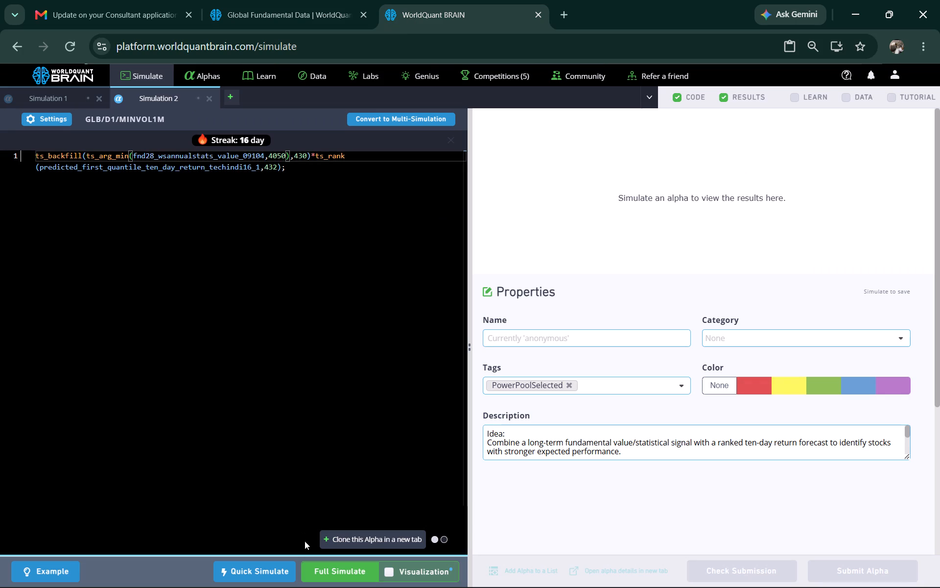
Replace the ts_arg_min field in the alpha expression with fnd28_wcnddq1_value_02999q, copied from the filtered field list.
click(297, 8)
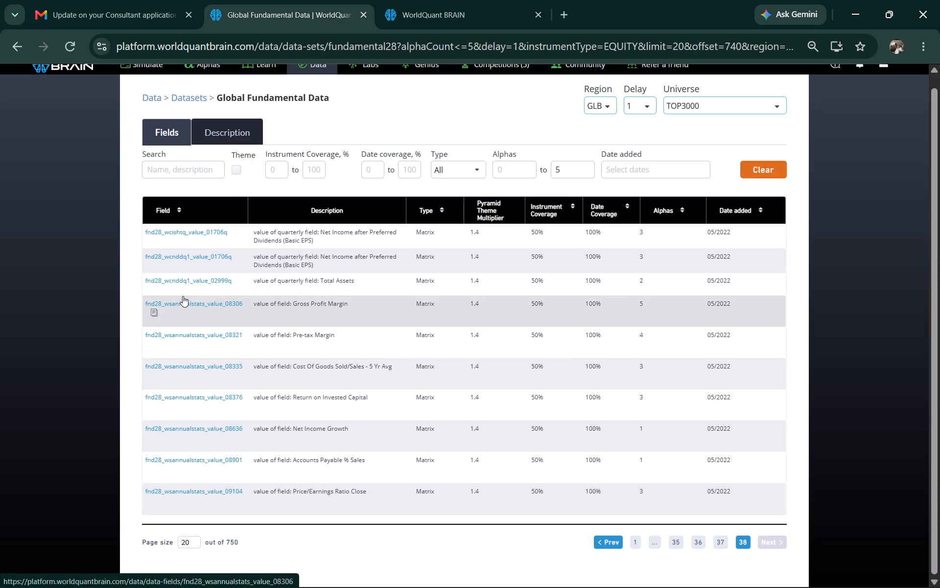
click(240, 283)
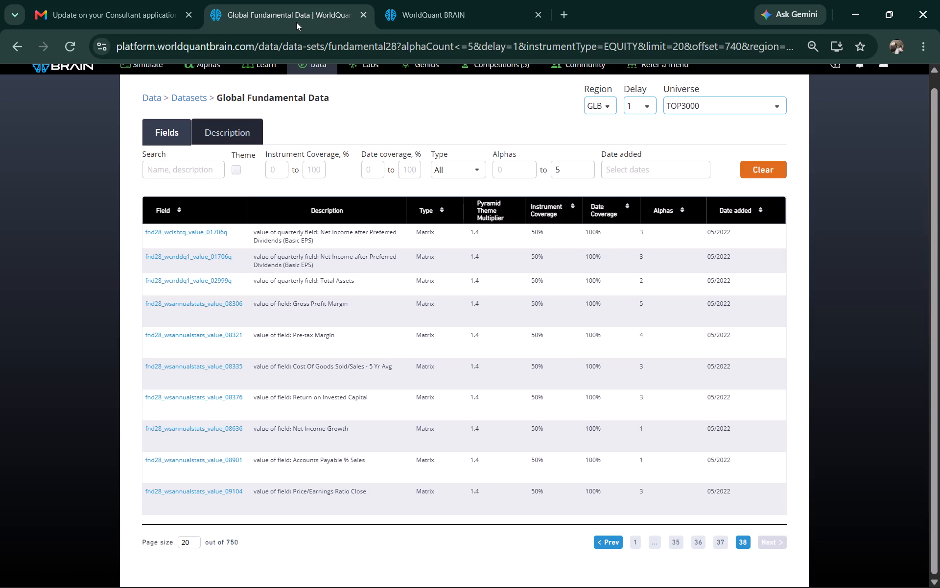
click(416, 16)
double_click(215, 155)
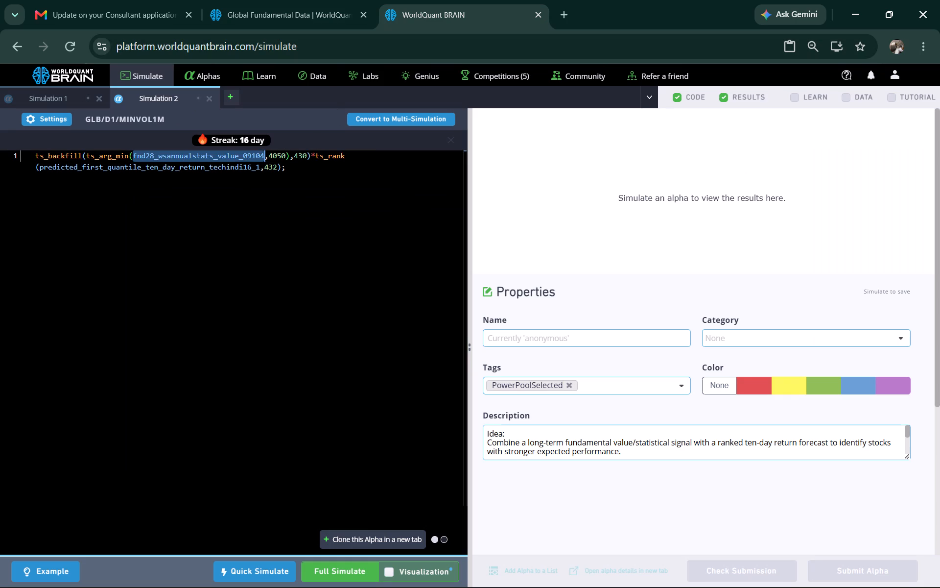
right_click(217, 152)
click(254, 207)
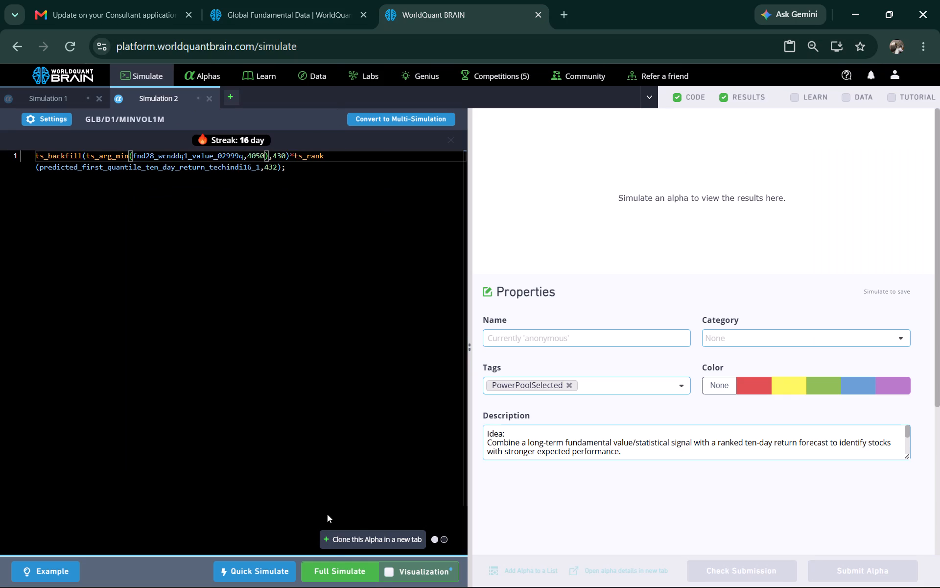
Run a full simulation of the edited alpha.
click(330, 569)
click(372, 540)
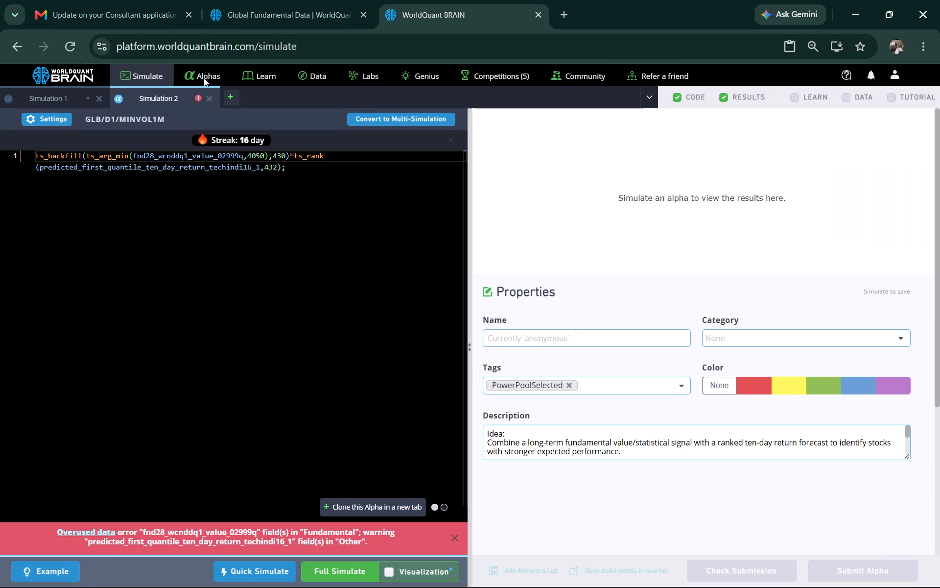
Replace the ts_arg_min field in the alpha expression with fnd28_wcbshtassetq_value_02999q, copied from page 37 of the filtered field list.
click(238, 17)
click(430, 10)
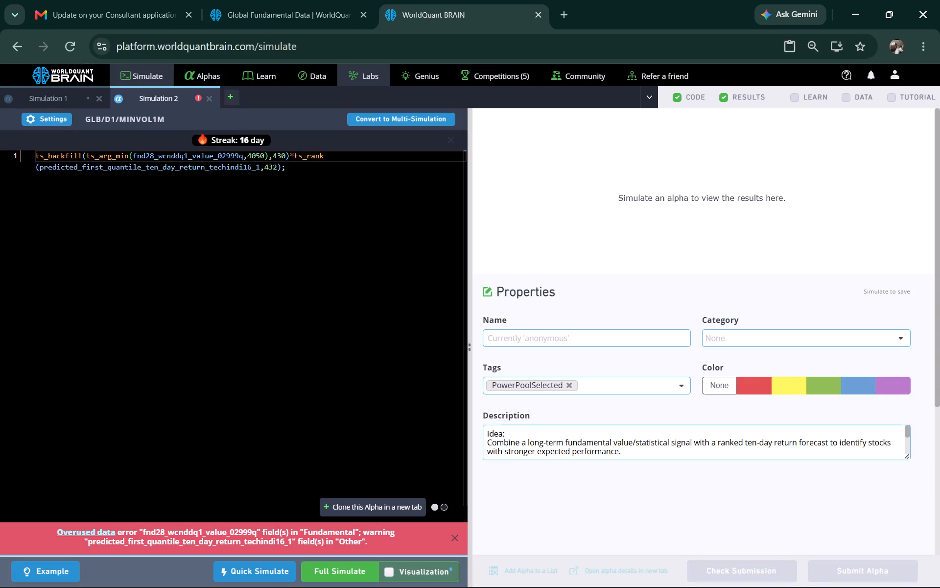
click(302, 15)
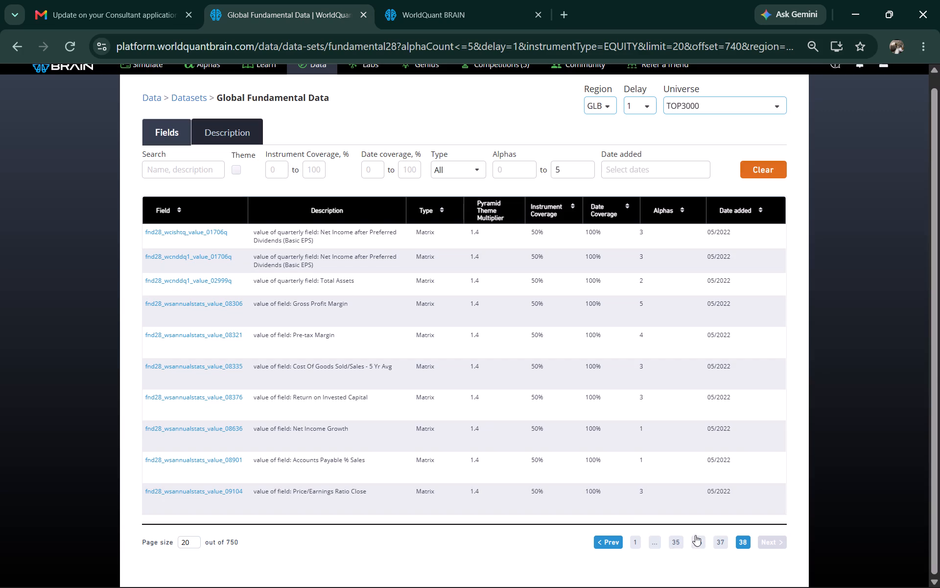
click(716, 540)
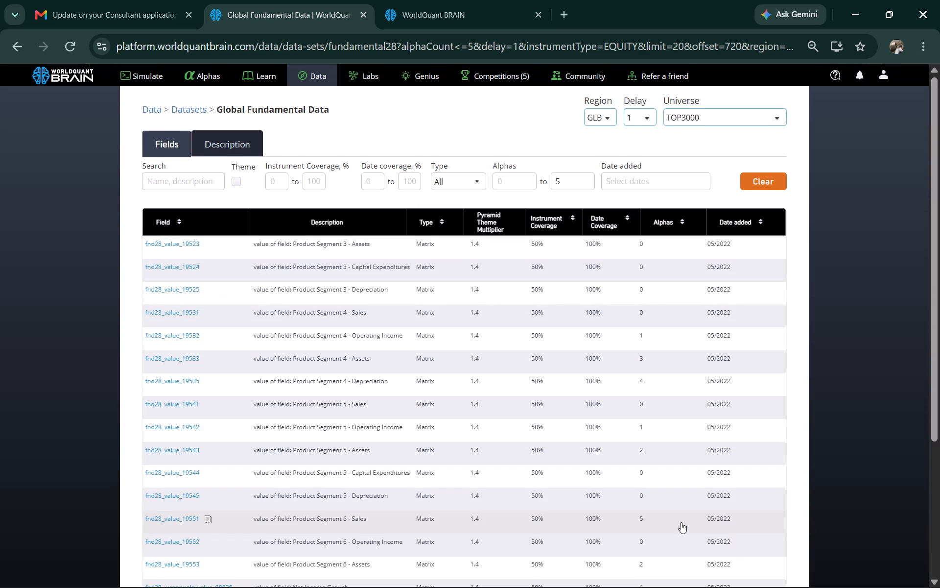
scroll(236, 285, down, 2)
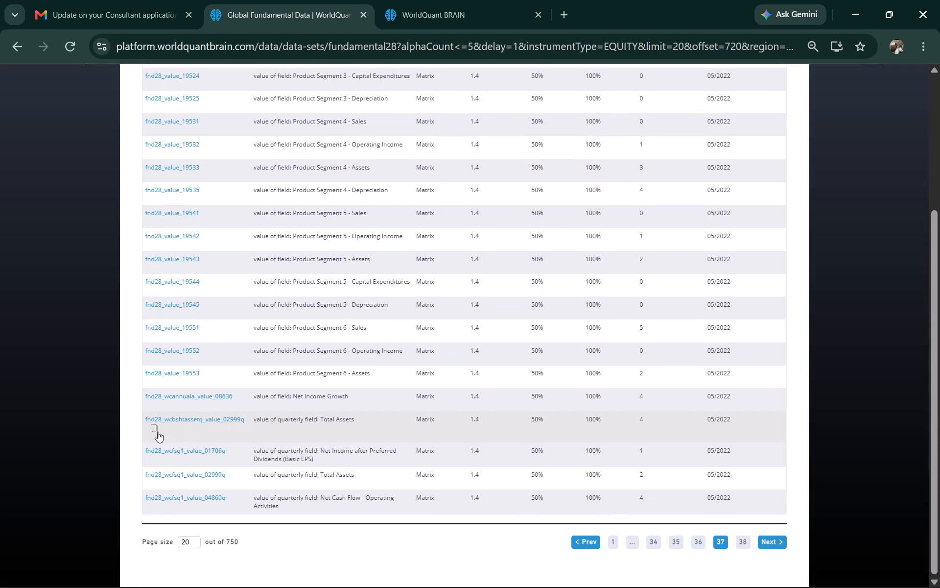
click(158, 432)
click(431, 14)
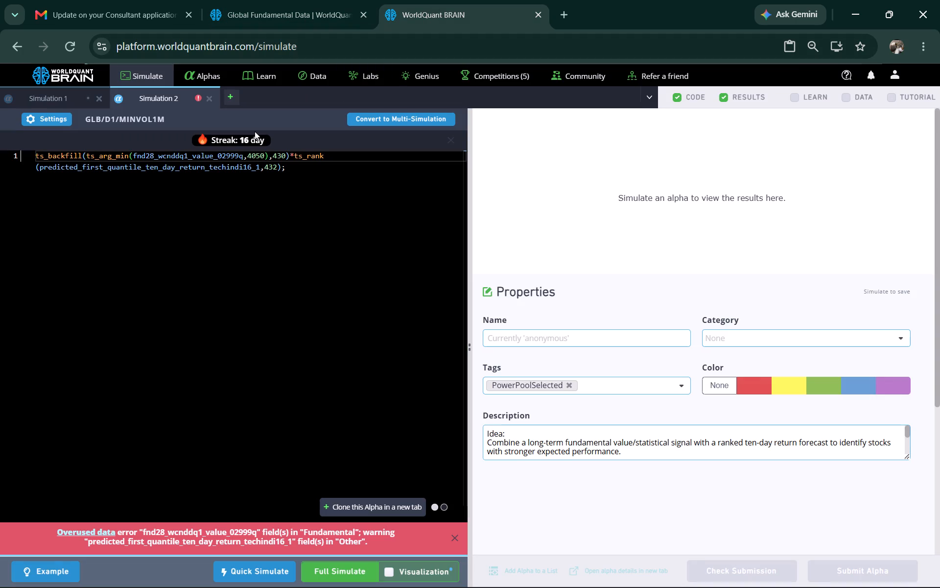
click(177, 157)
click(175, 154)
right_click(175, 154)
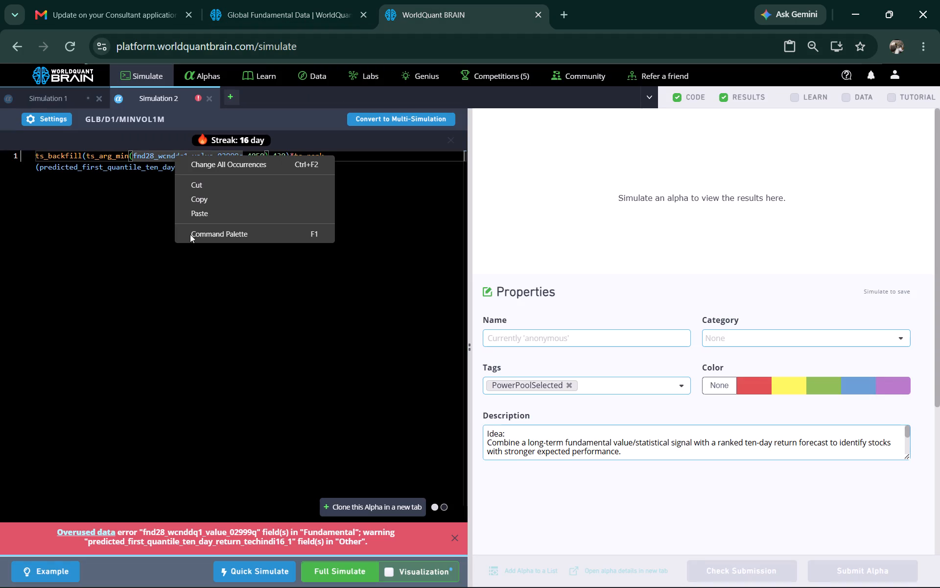
click(201, 217)
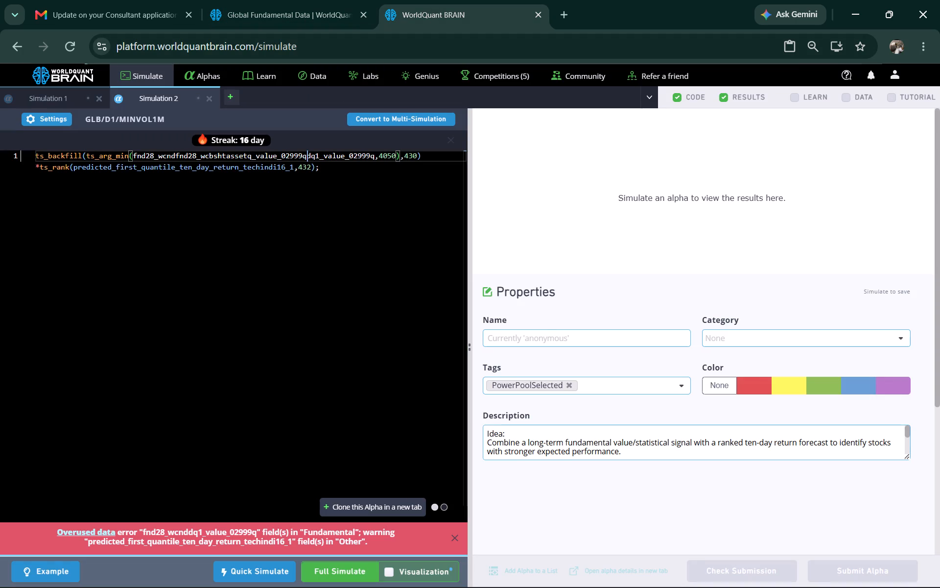
key(ctrl+z)
double_click(178, 156)
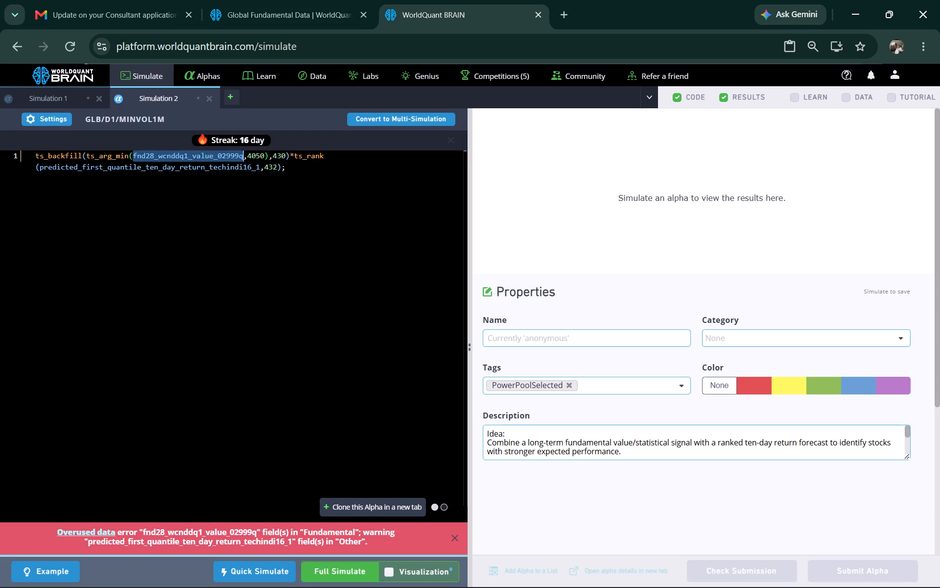
right_click(178, 156)
click(205, 218)
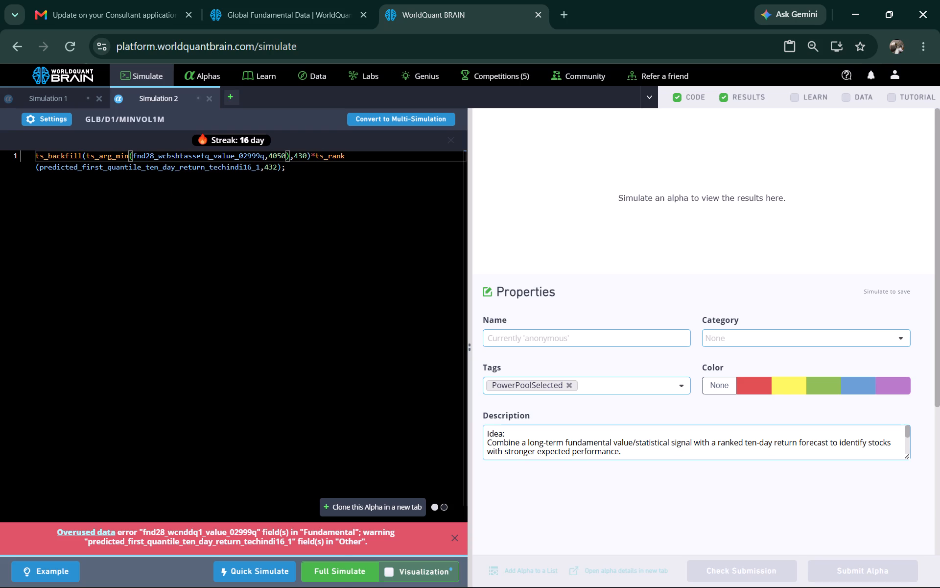
Run a full simulation of the edited alpha.
click(342, 569)
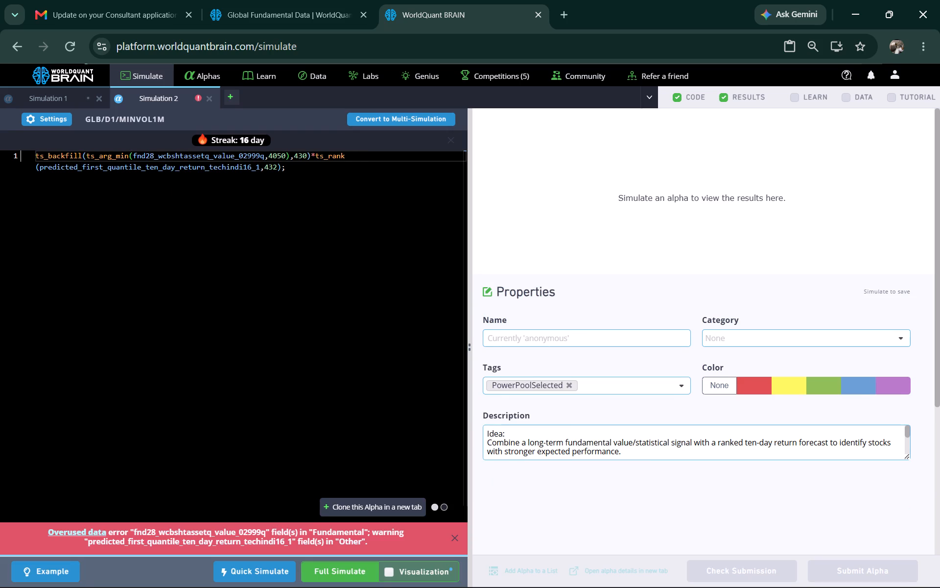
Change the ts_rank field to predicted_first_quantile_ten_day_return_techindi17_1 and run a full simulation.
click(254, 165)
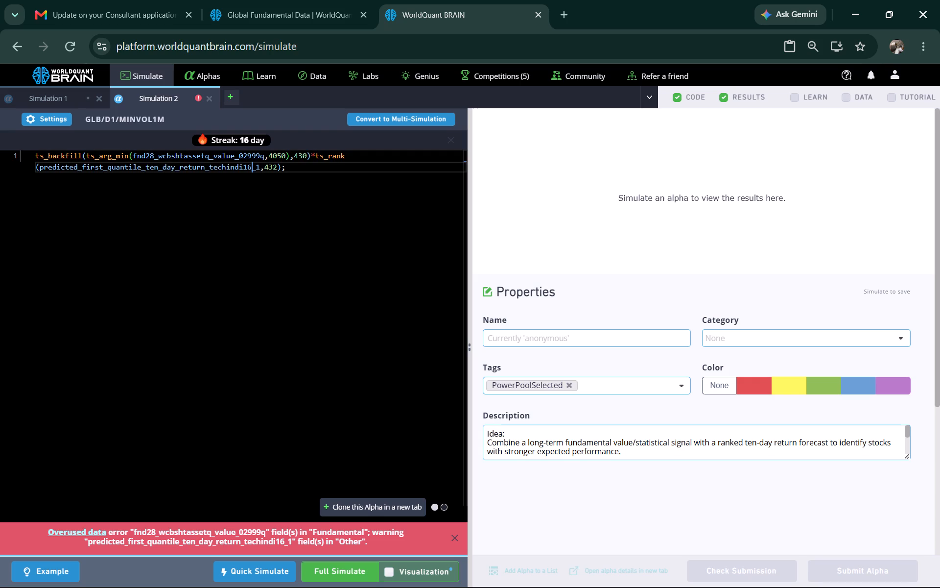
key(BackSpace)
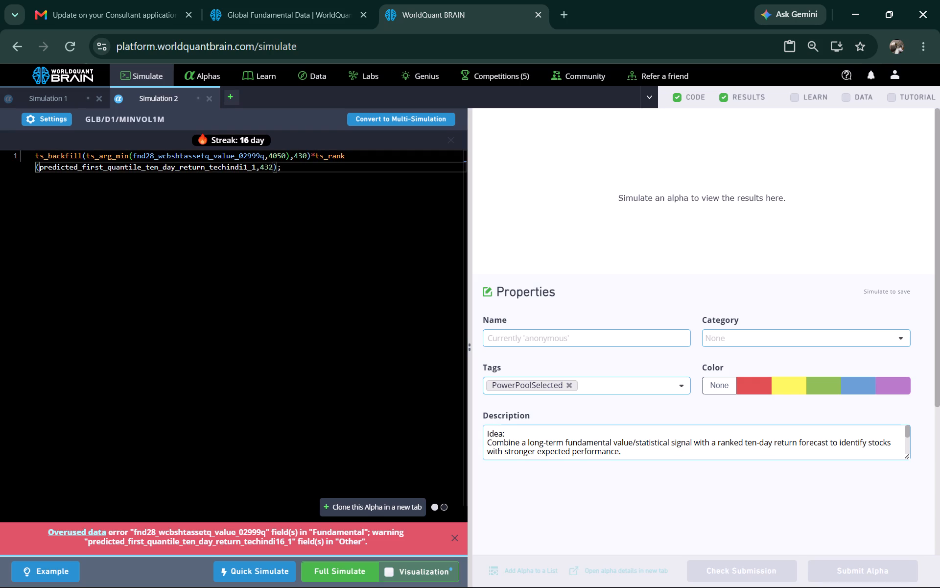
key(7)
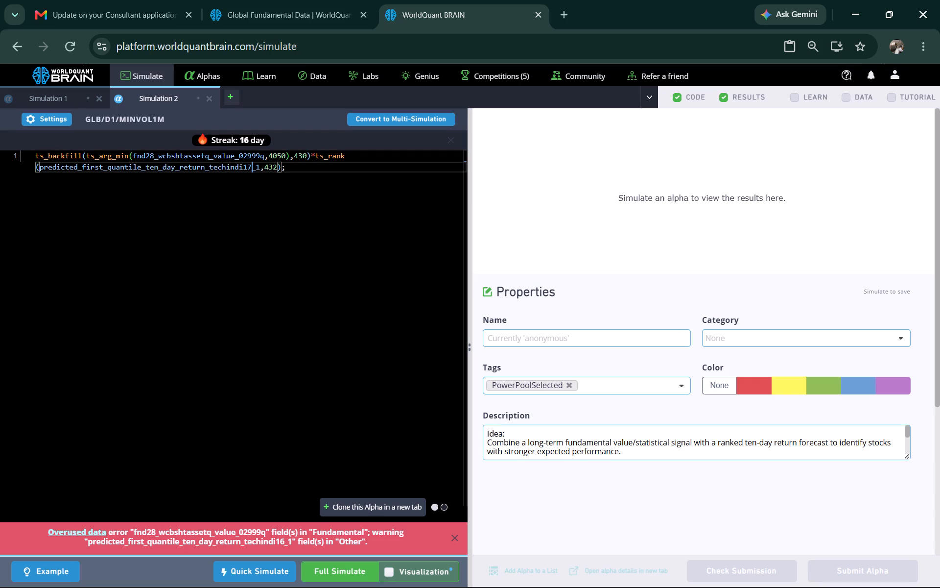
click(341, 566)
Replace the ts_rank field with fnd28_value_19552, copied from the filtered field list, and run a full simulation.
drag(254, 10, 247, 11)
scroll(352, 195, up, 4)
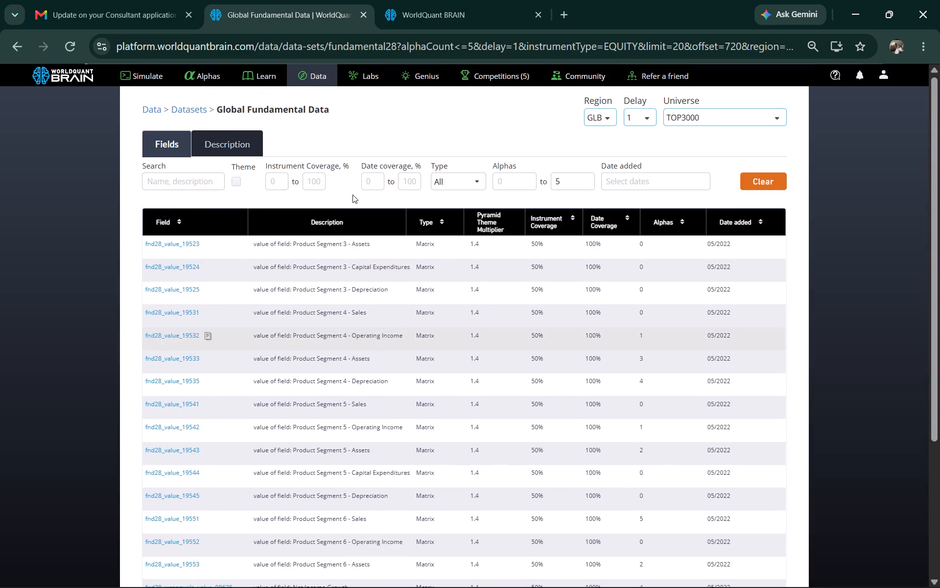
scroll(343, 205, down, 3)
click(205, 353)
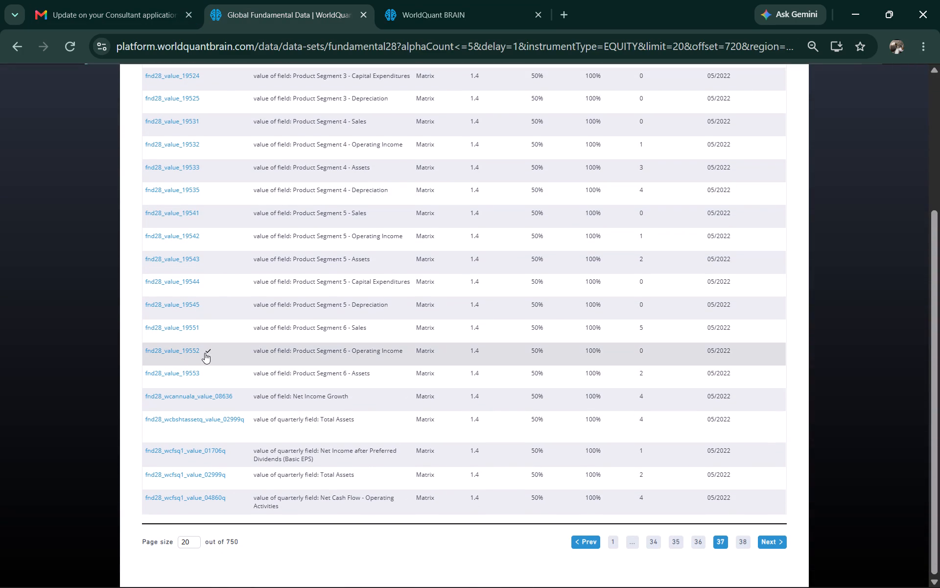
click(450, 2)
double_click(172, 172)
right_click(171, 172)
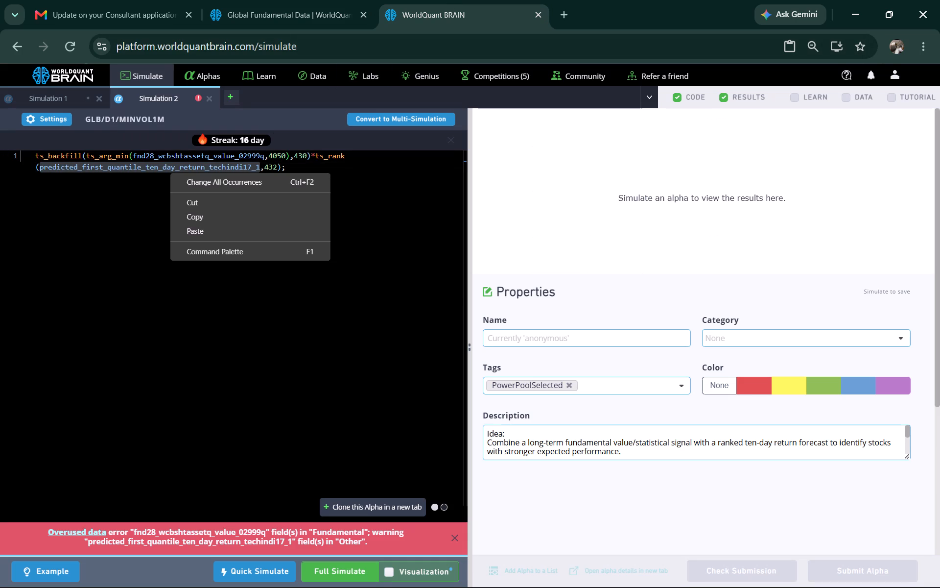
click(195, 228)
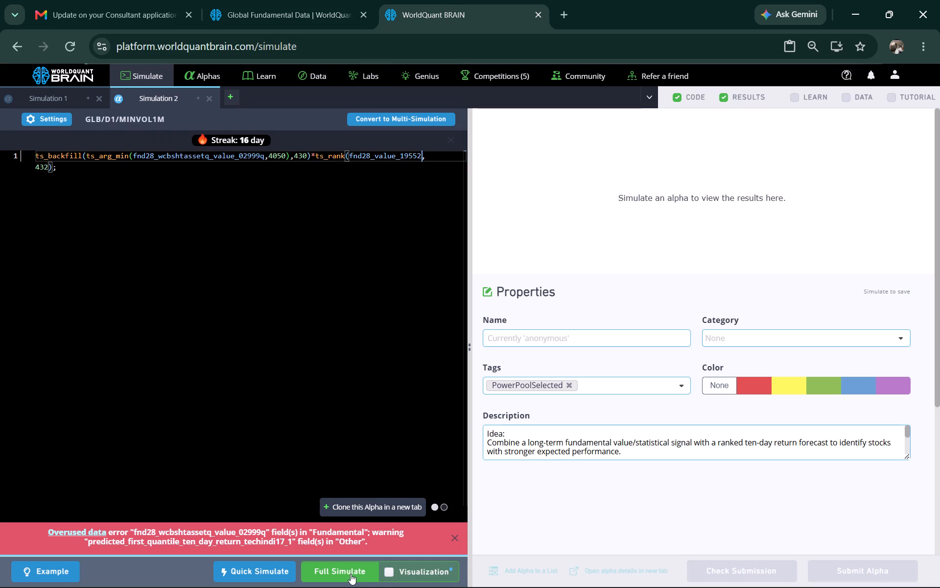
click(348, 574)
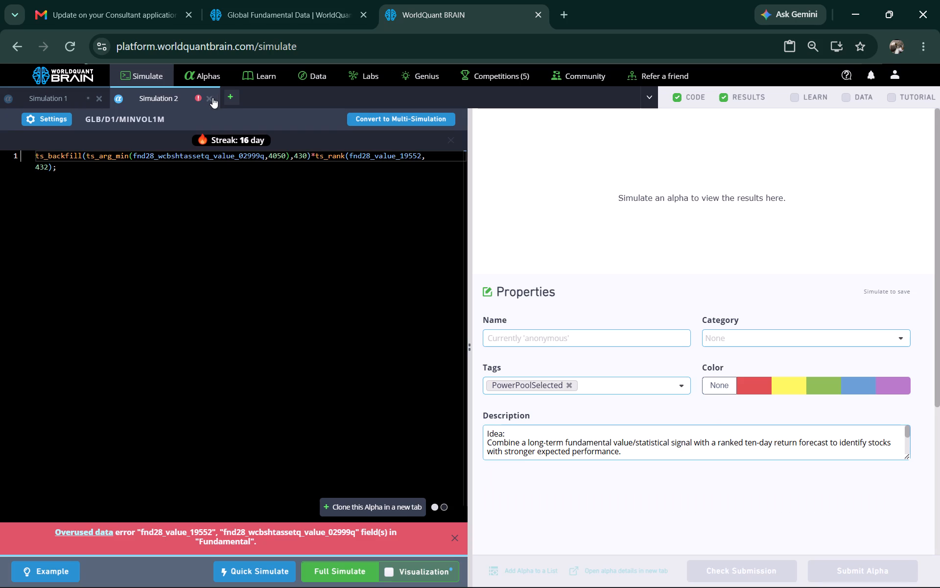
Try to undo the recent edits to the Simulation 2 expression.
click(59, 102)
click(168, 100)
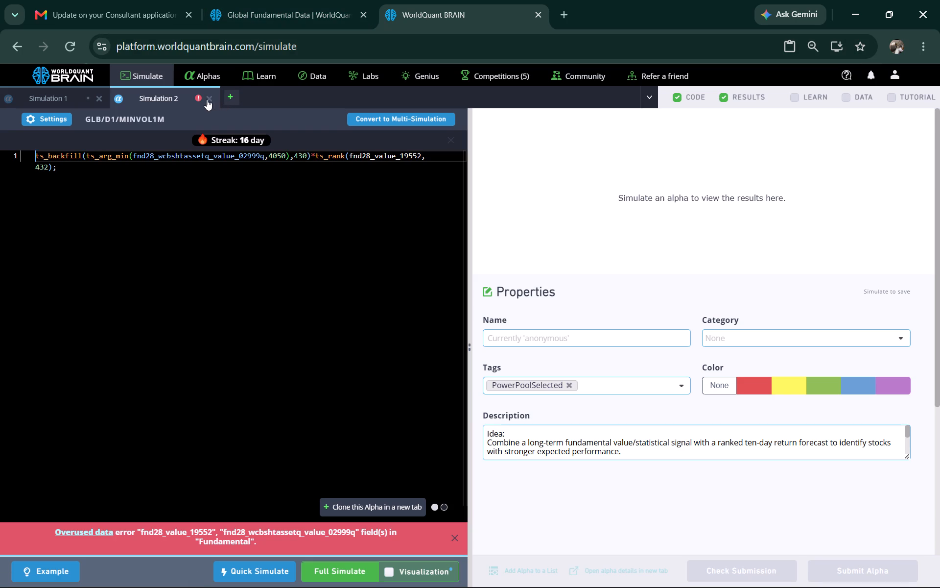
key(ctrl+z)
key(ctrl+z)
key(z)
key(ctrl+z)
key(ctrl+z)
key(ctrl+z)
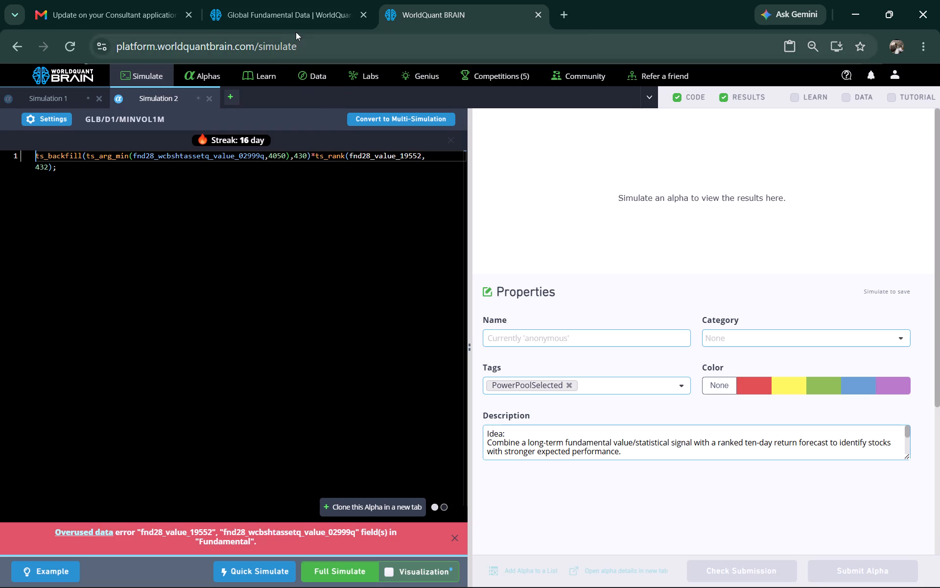
Open the other553 dataset from the recommended datasets in the GLB/D1 Power Pool Nov'26 theme announcement.
click(304, 14)
scroll(356, 357, up, 7)
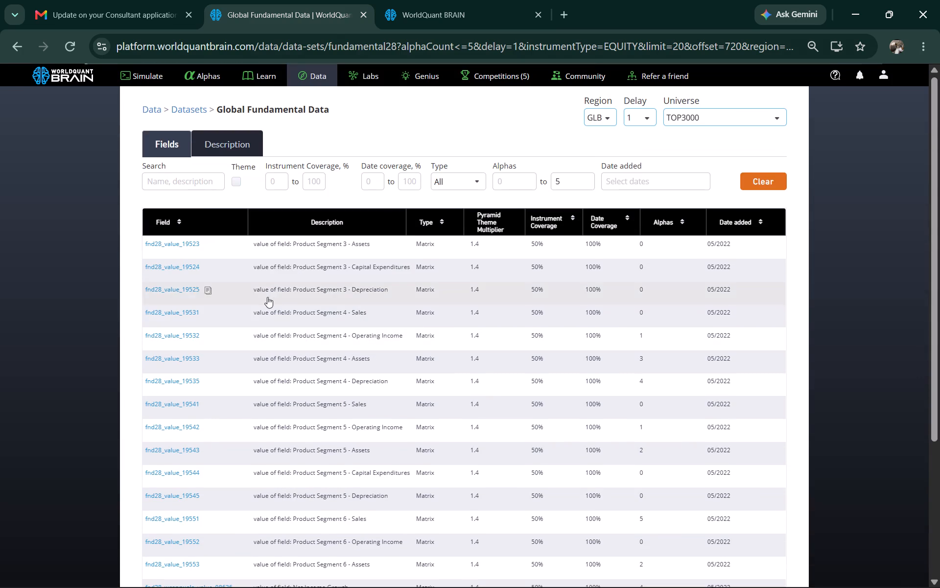
click(860, 75)
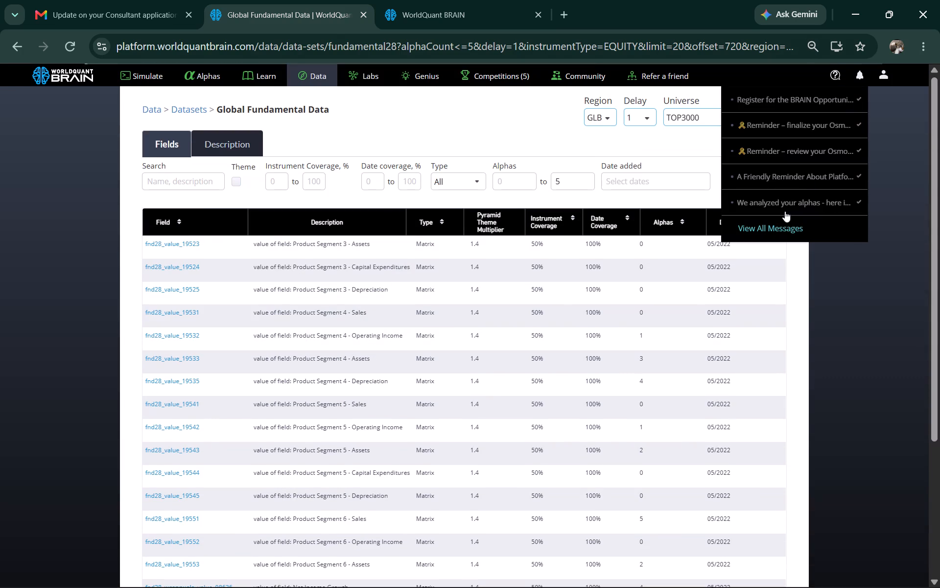
click(774, 233)
scroll(386, 325, down, 7)
scroll(376, 333, up, 1)
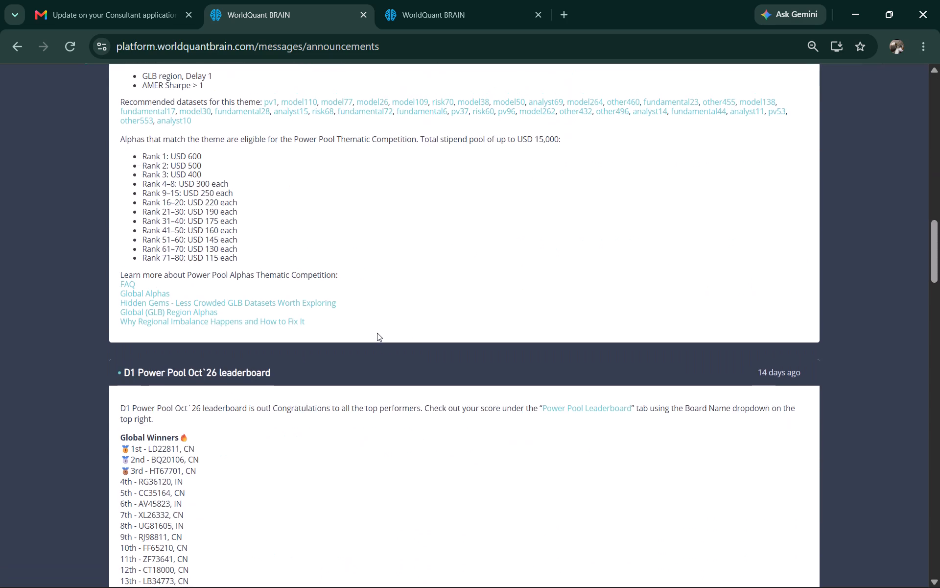
scroll(377, 333, up, 1)
scroll(378, 332, down, 1)
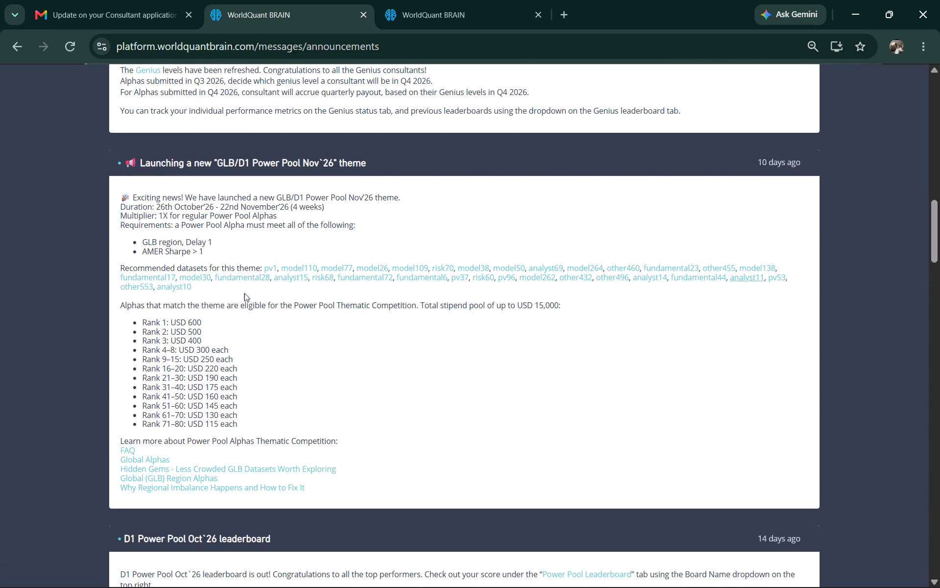
click(129, 289)
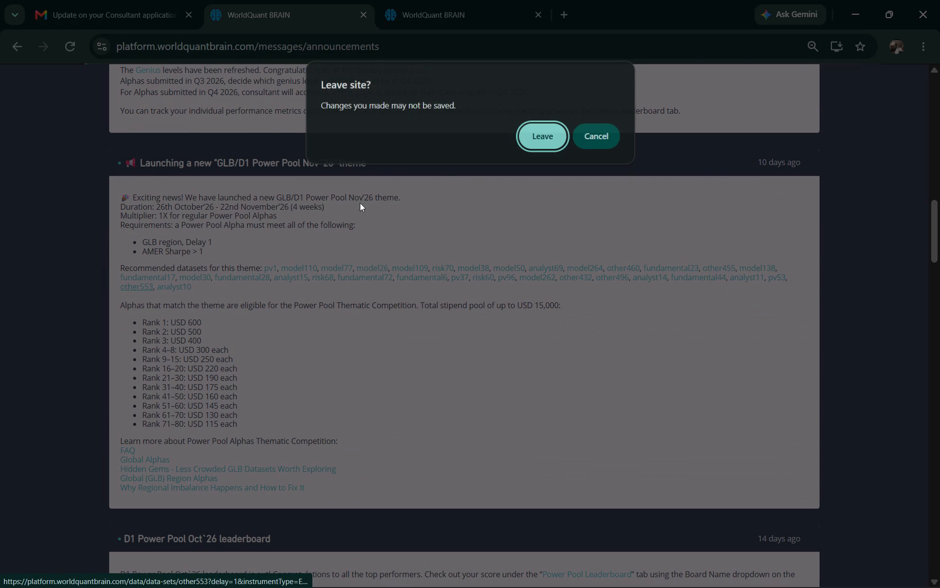
click(538, 135)
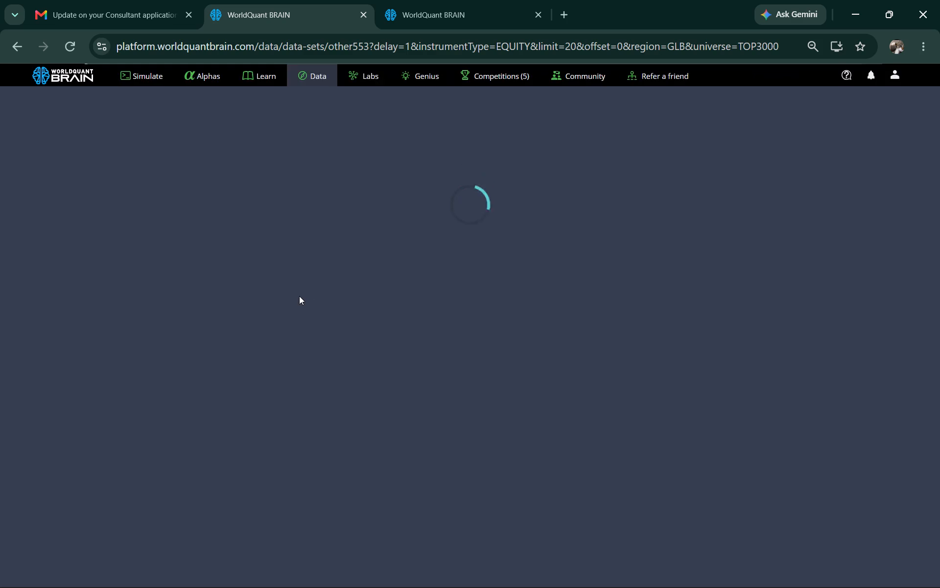
click(609, 263)
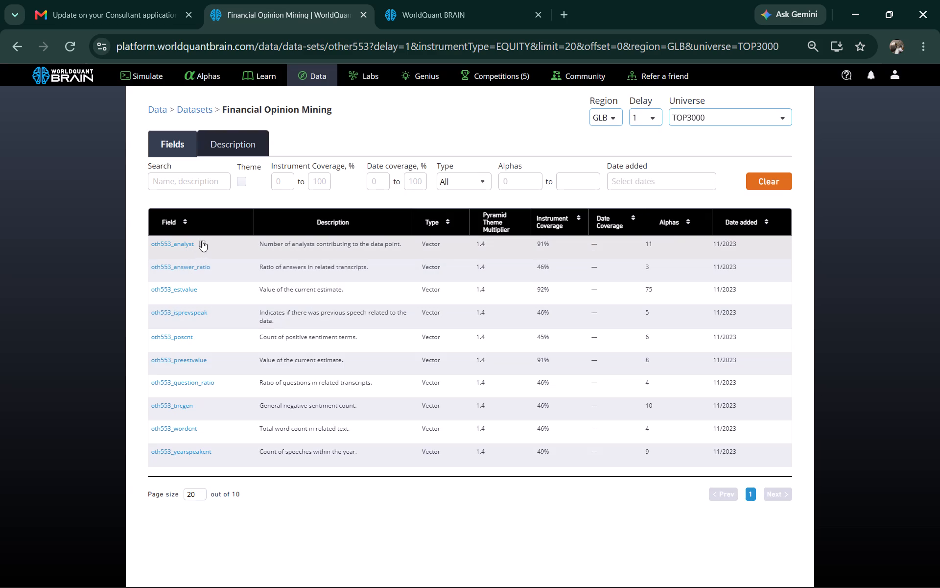
Replace the ts_rank field with oth553_answer_ratio, copied from the Financial Opinion Mining field list, and run a full simulation.
click(219, 266)
click(422, 7)
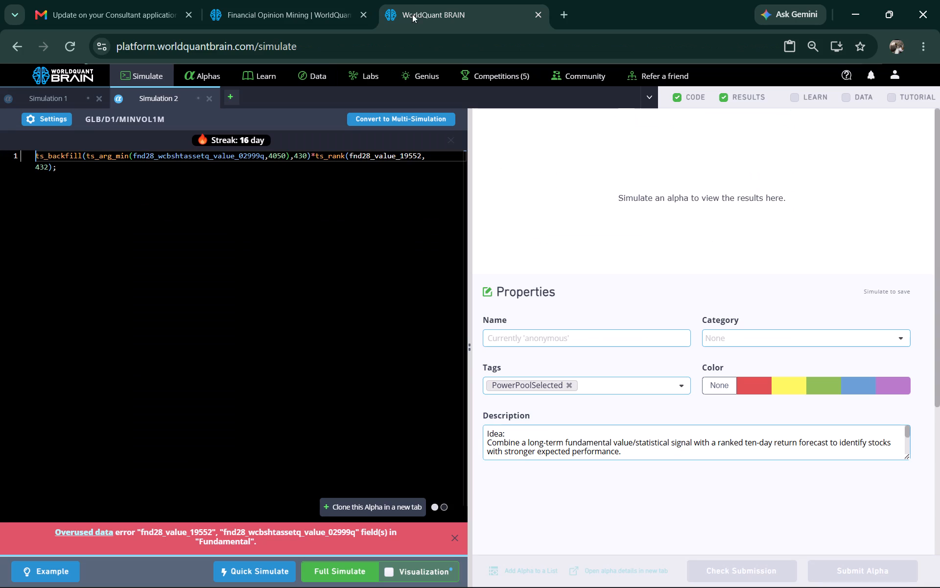
double_click(390, 158)
double_click(389, 157)
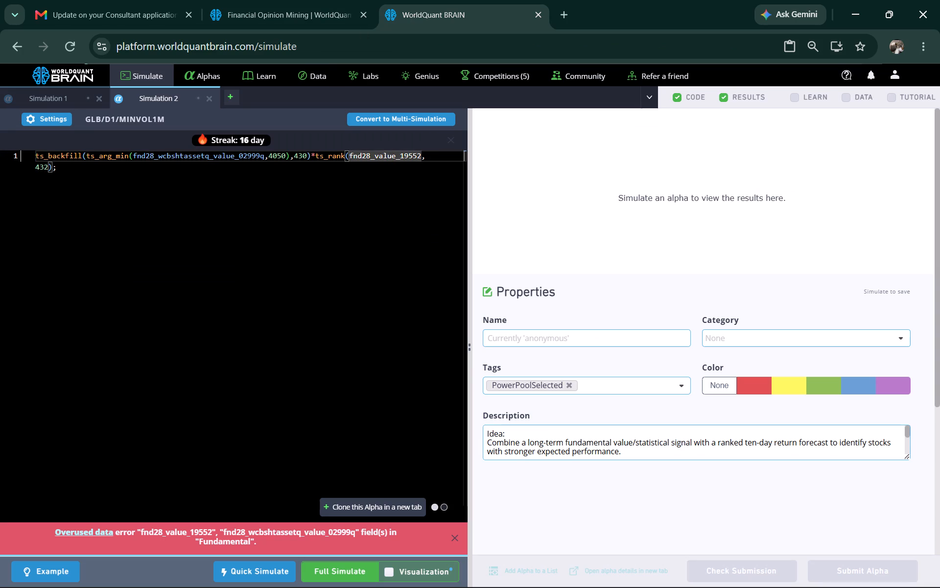
right_click(389, 157)
click(420, 213)
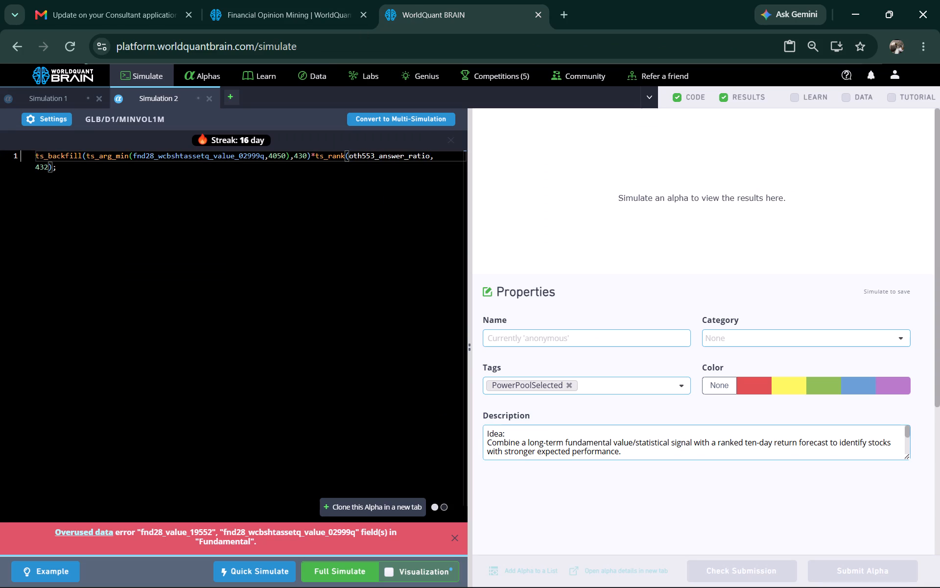
click(339, 572)
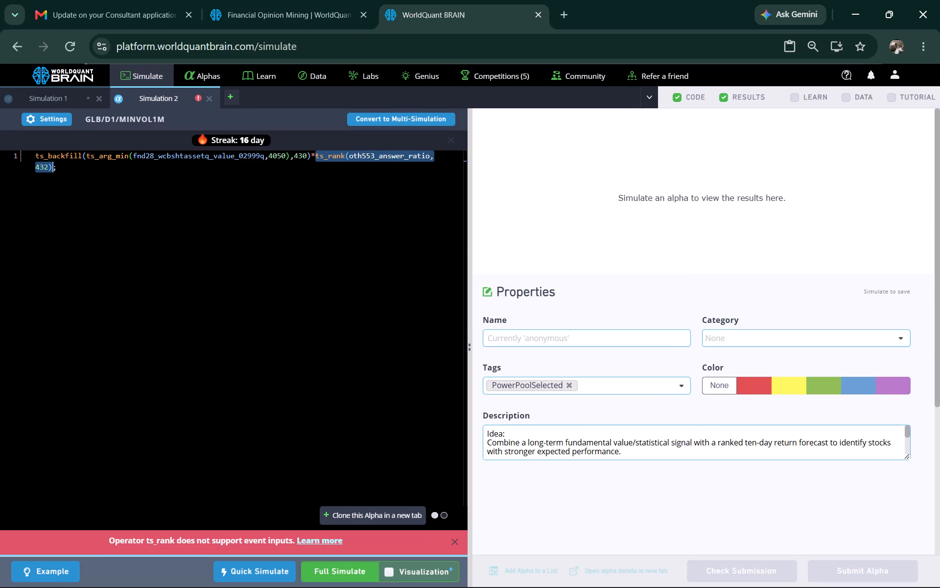
Wrap oth553_answer_ratio in vec_avg inside the ts_rank term and run a full simulation.
click(345, 155)
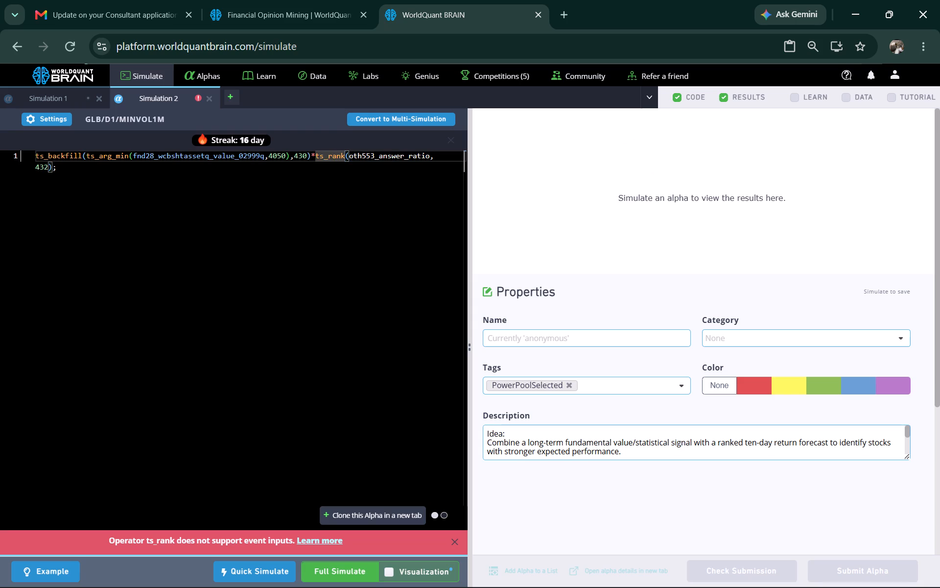
key(shift+parenleft)
text(VEC)
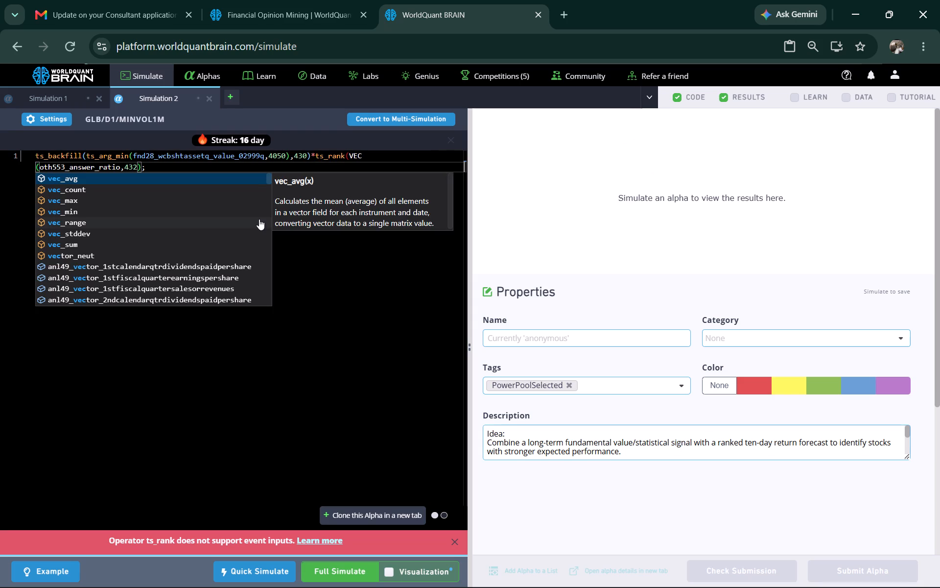
click(92, 179)
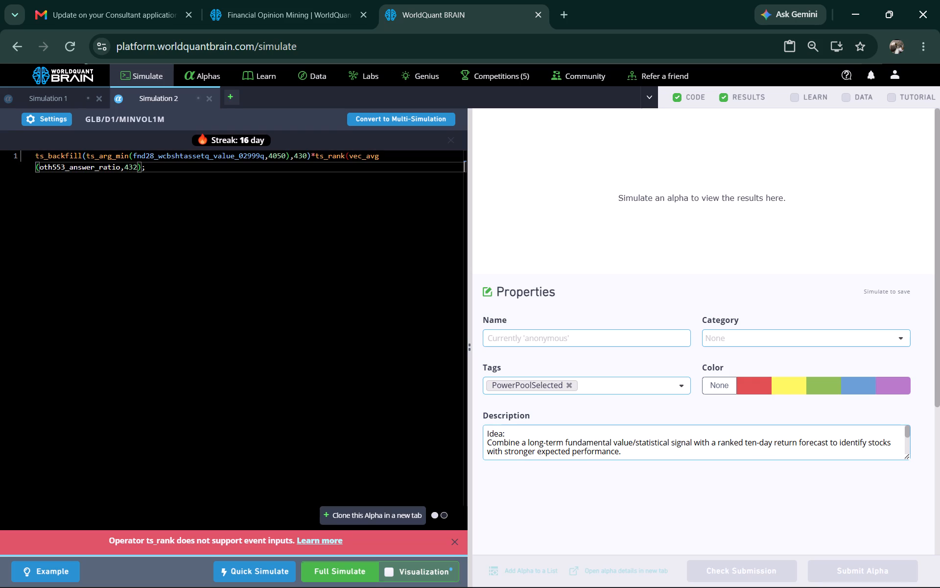
click(119, 167)
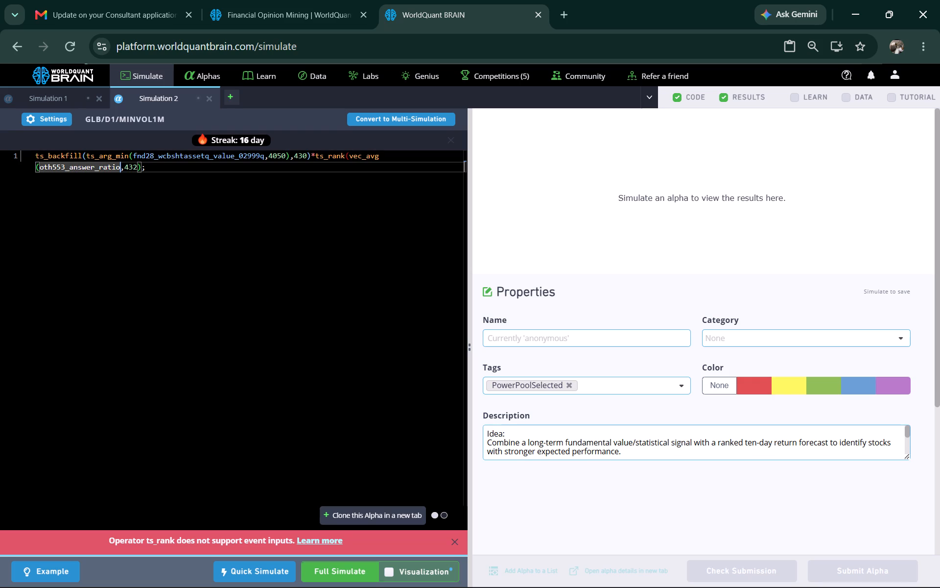
key(shift+parenright)
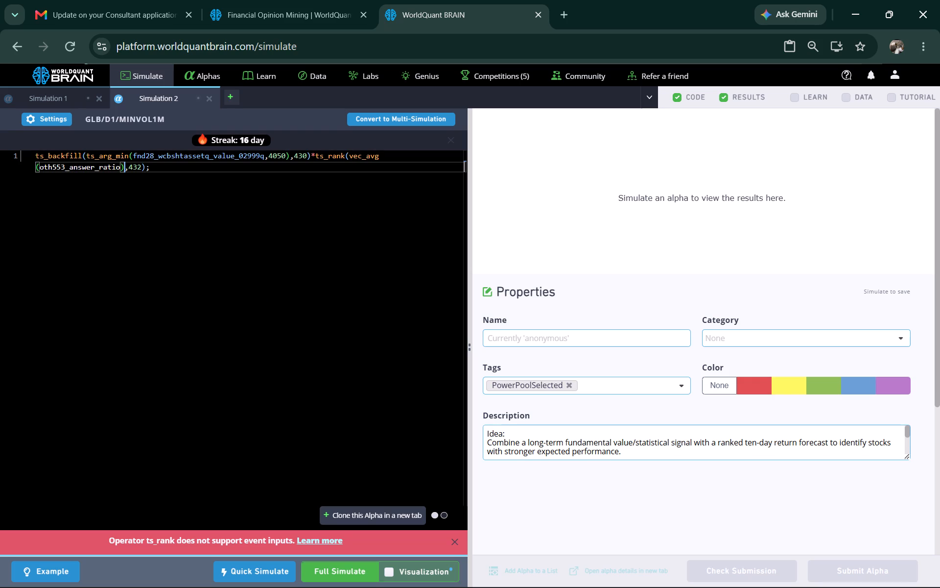
click(344, 573)
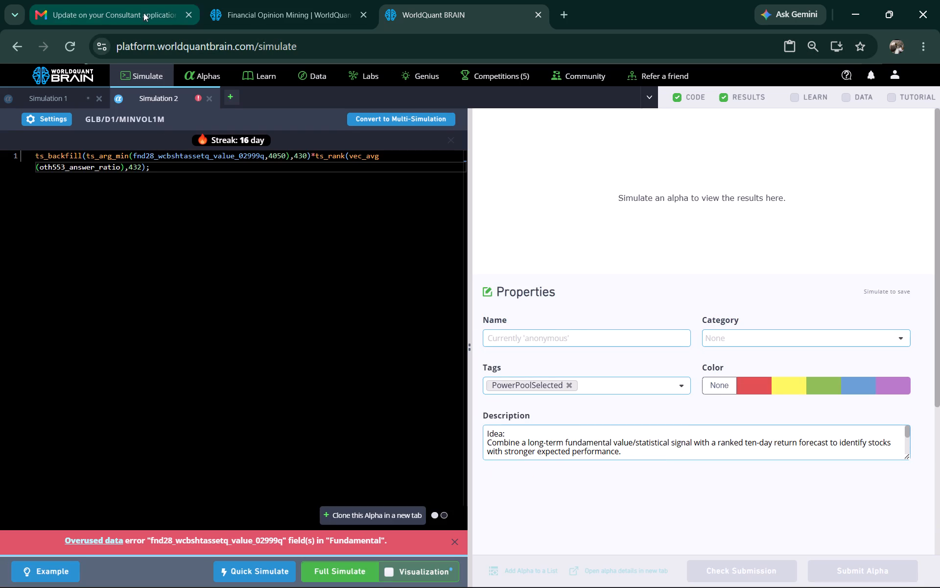
Replace the ts_arg_min field with anl10_bpspast_det_anntime_6403, copied from the theme announcement's recommended analyst10 dataset, and run a full simulation.
double_click(191, 160)
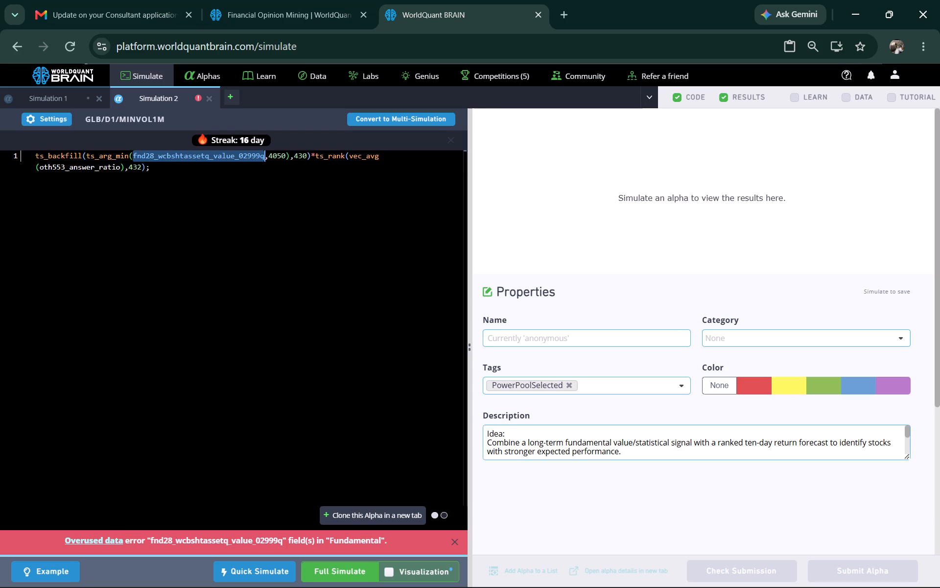
click(311, 10)
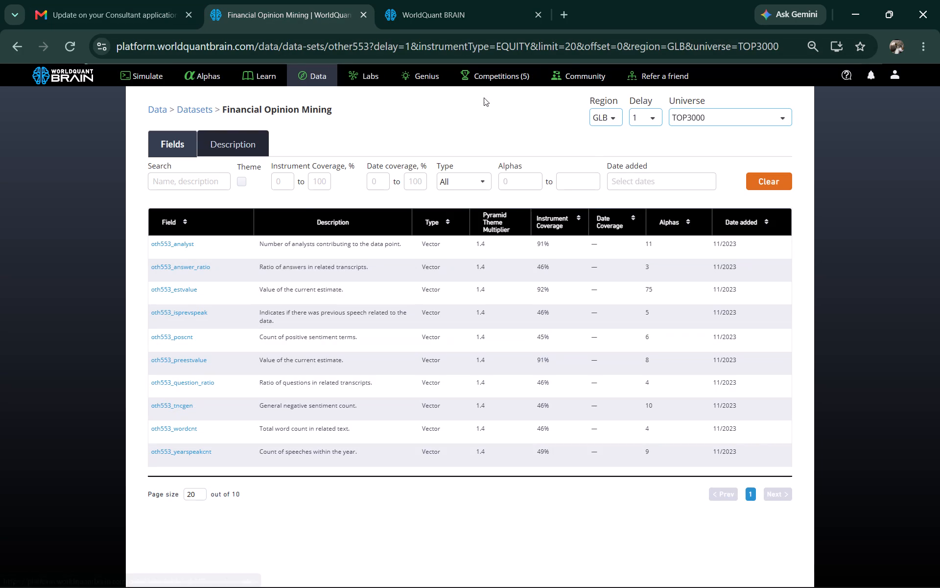
click(28, 45)
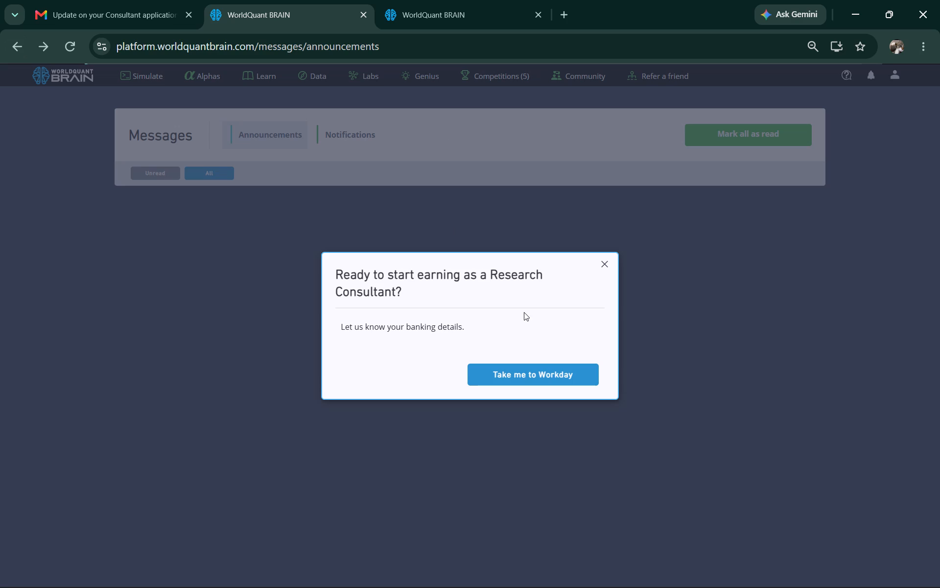
click(601, 264)
scroll(475, 345, down, 4)
scroll(283, 321, down, 2)
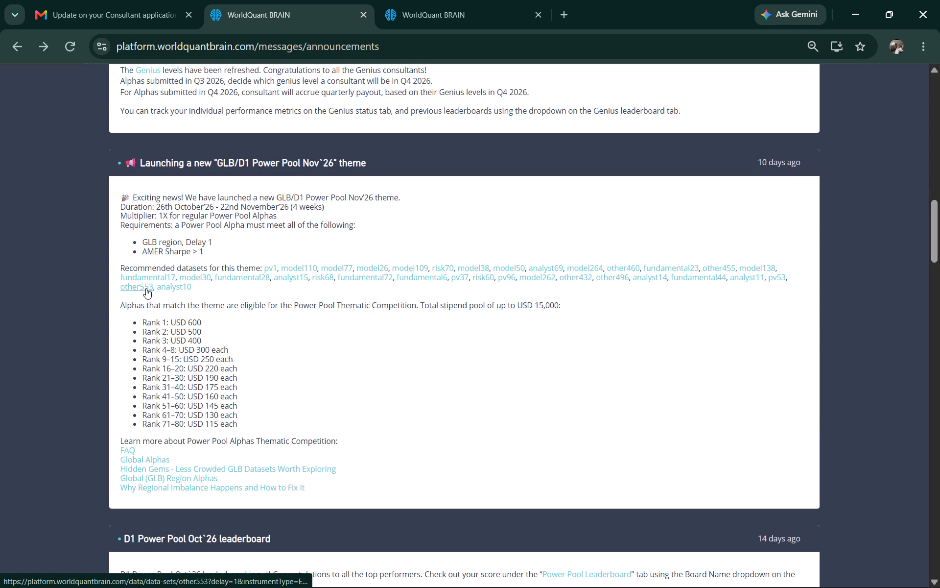
click(175, 288)
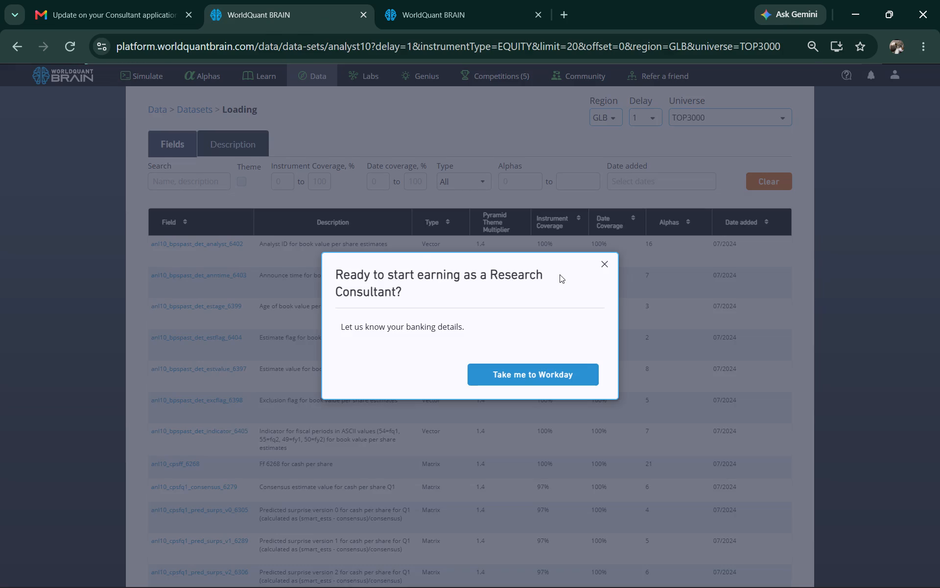
click(606, 267)
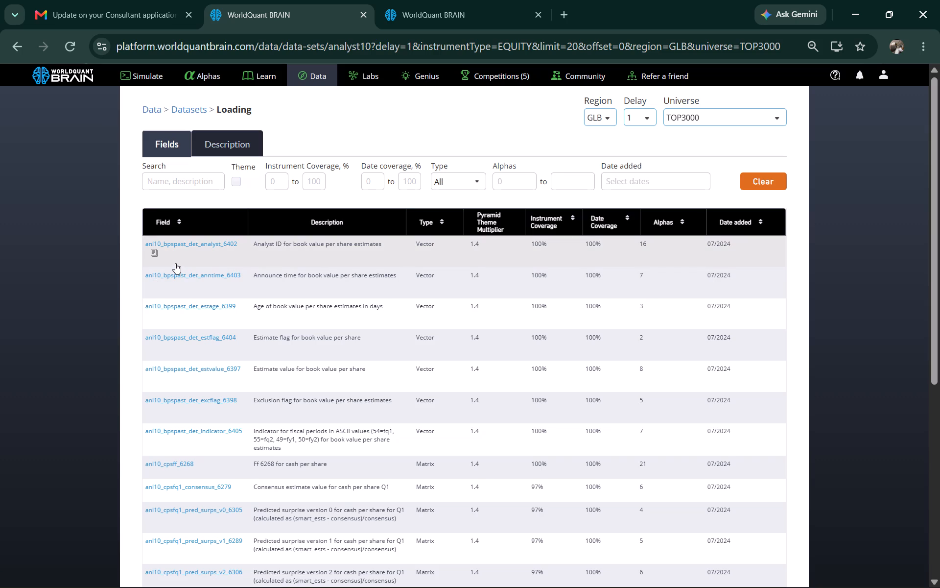
click(154, 282)
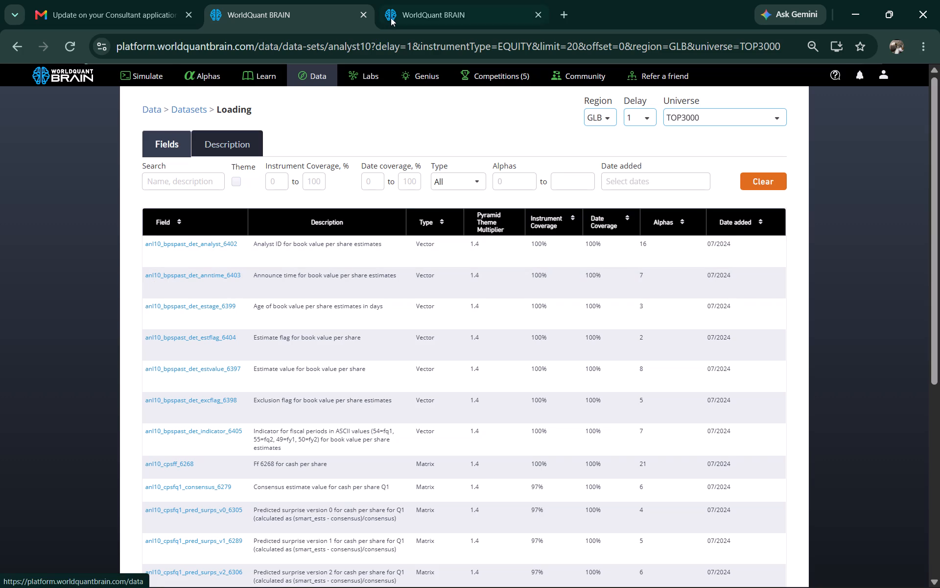
click(403, 14)
right_click(196, 160)
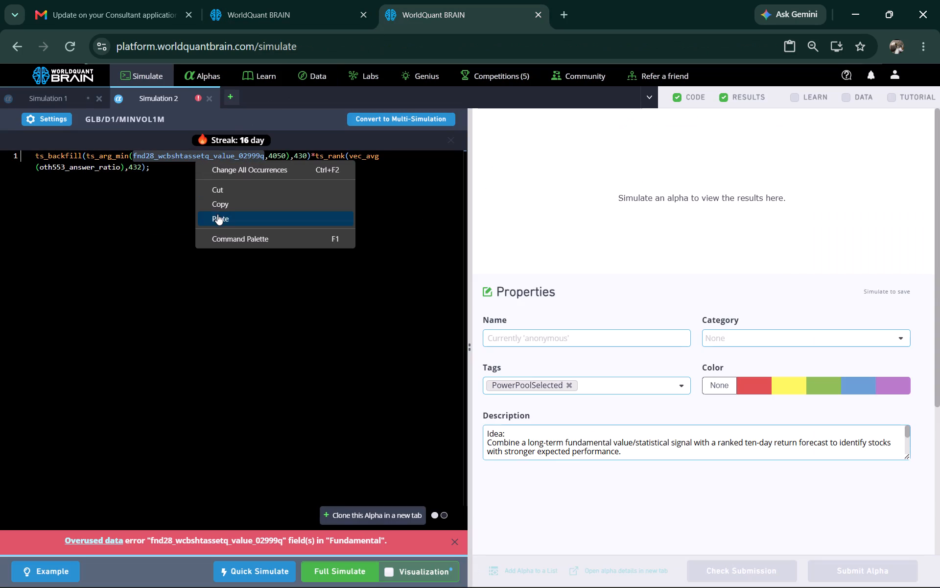
click(217, 214)
click(349, 565)
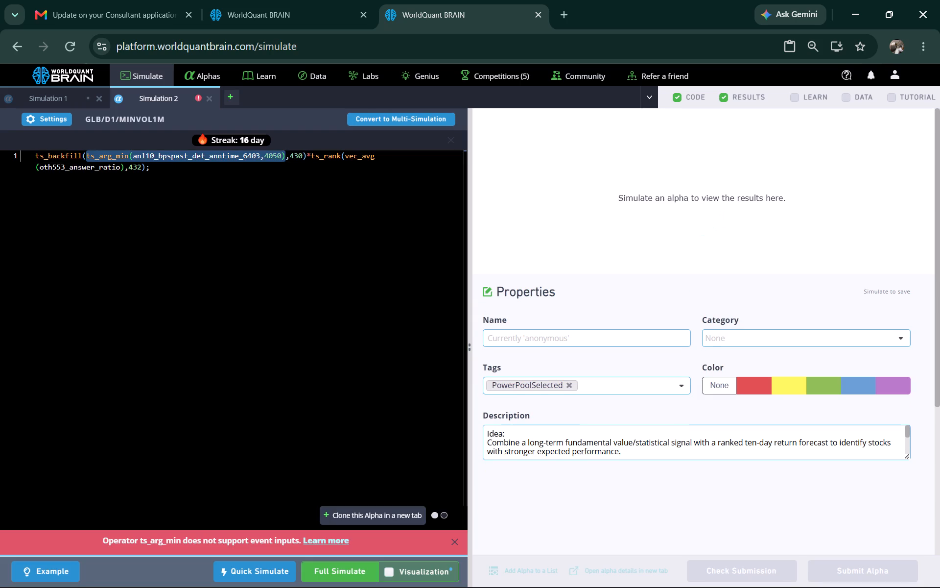
Wrap anl10_bpspast_det_anntime_6403 in vec_max inside the ts_arg_min term, keeping 4050 outside it, and run a full simulation.
click(127, 158)
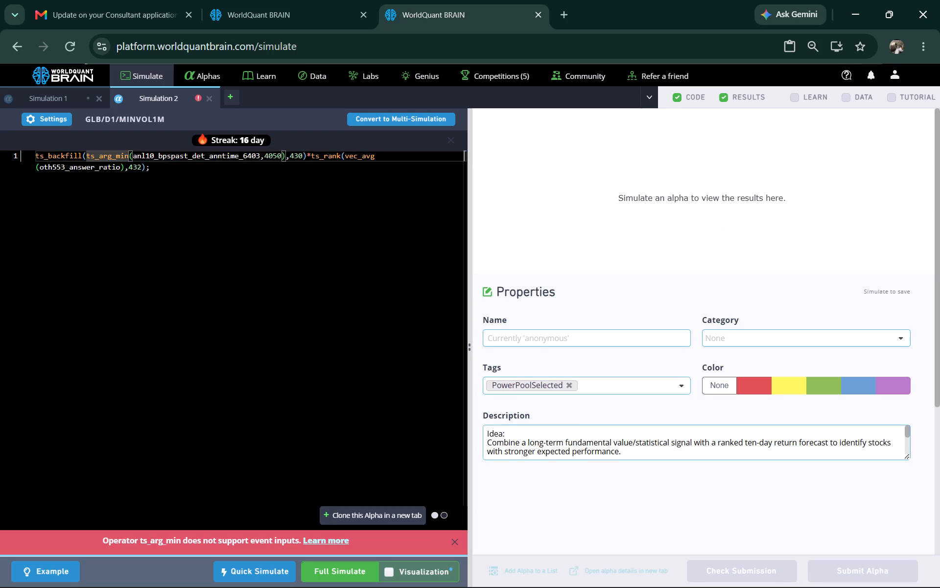
key(shift+parenleft)
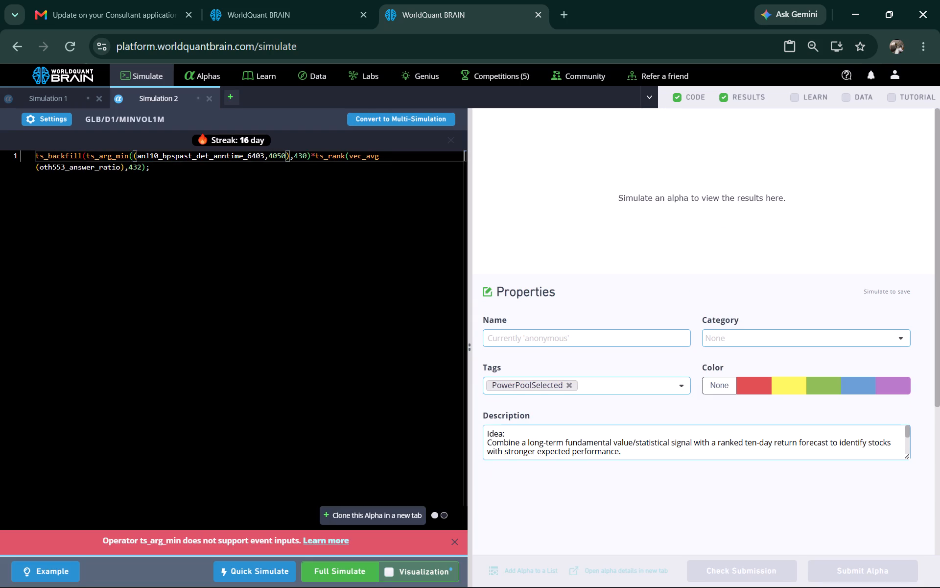
text(VEC)
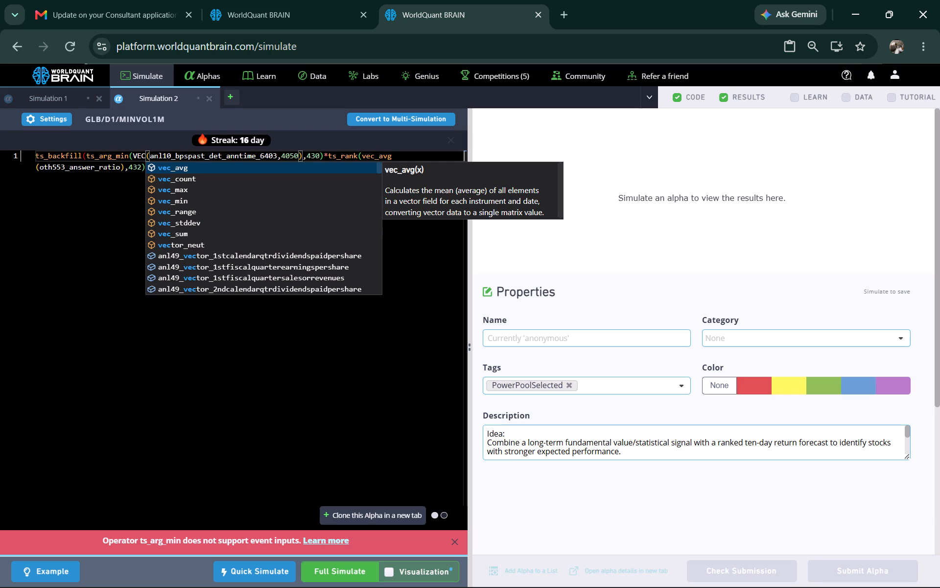
click(171, 191)
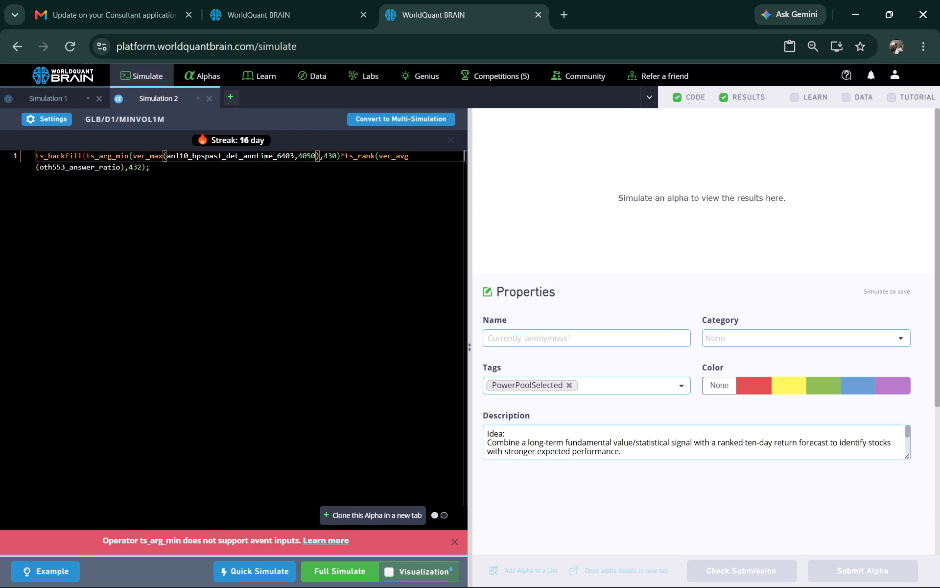
click(292, 153)
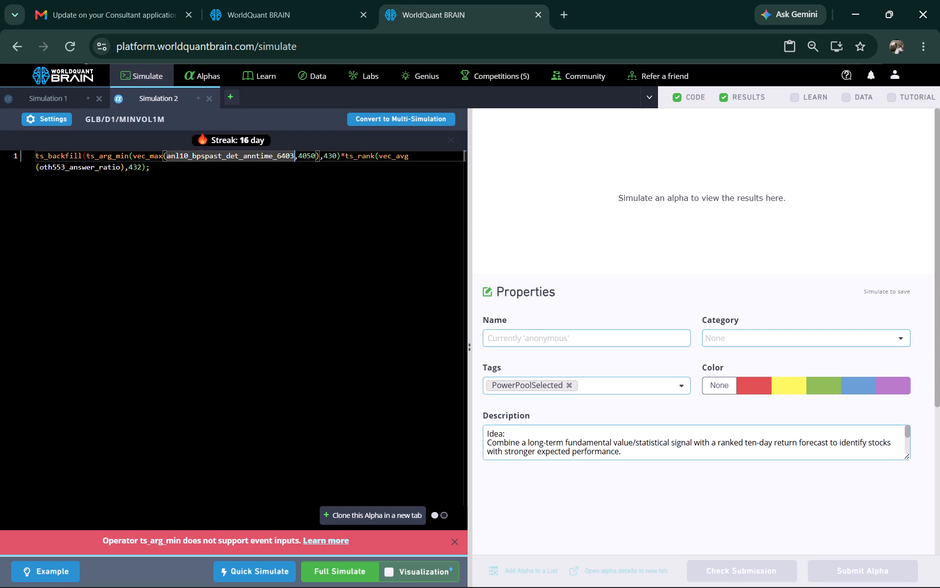
key(shift+parenleft)
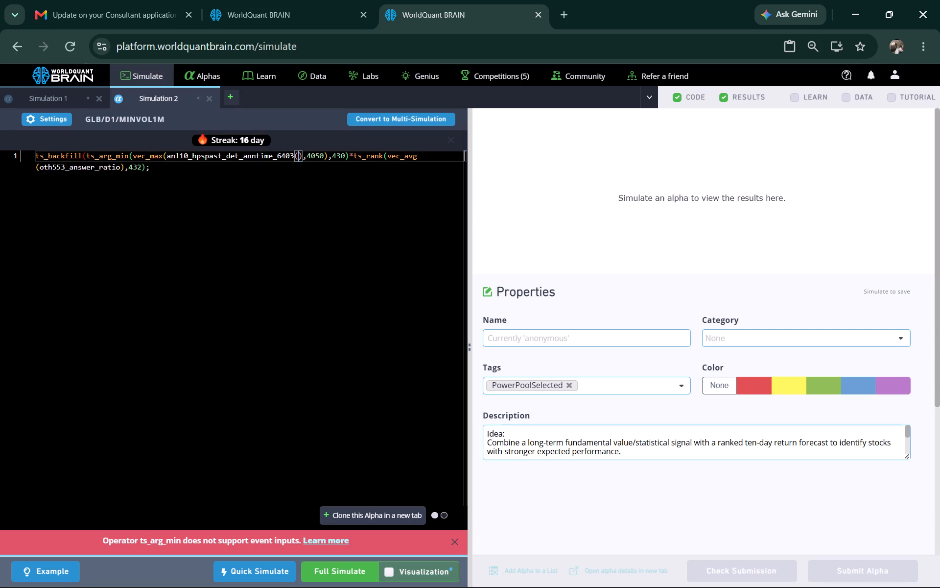
key(BackSpace)
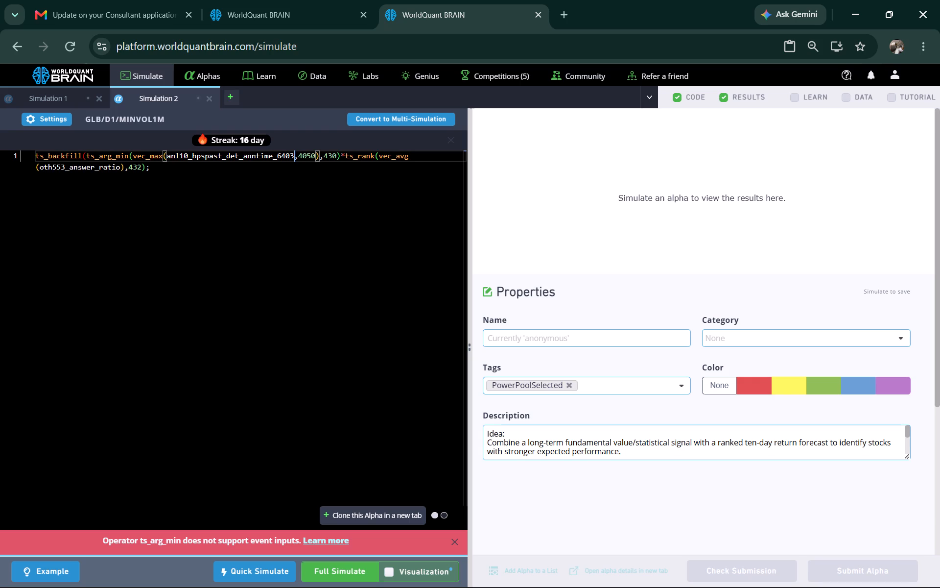
key(shift+parenright)
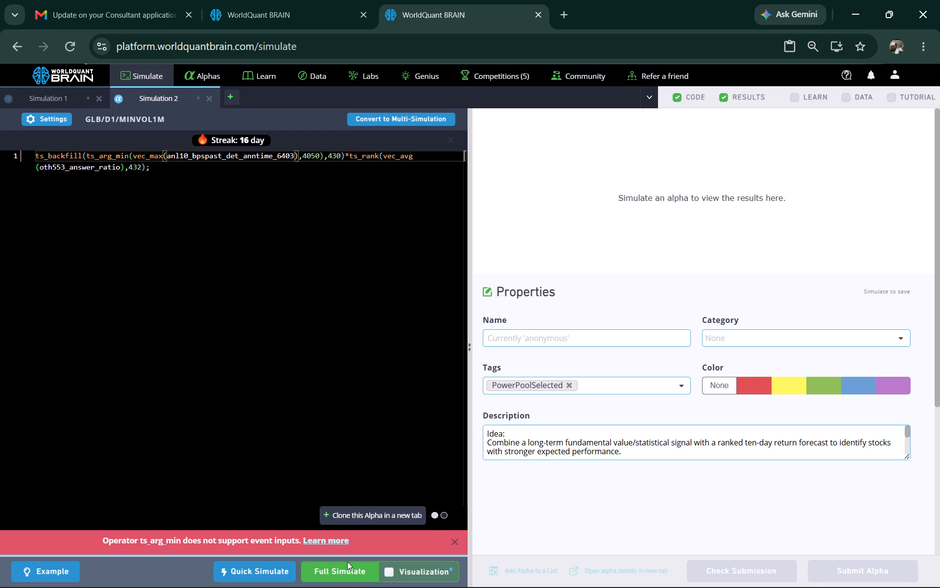
click(345, 573)
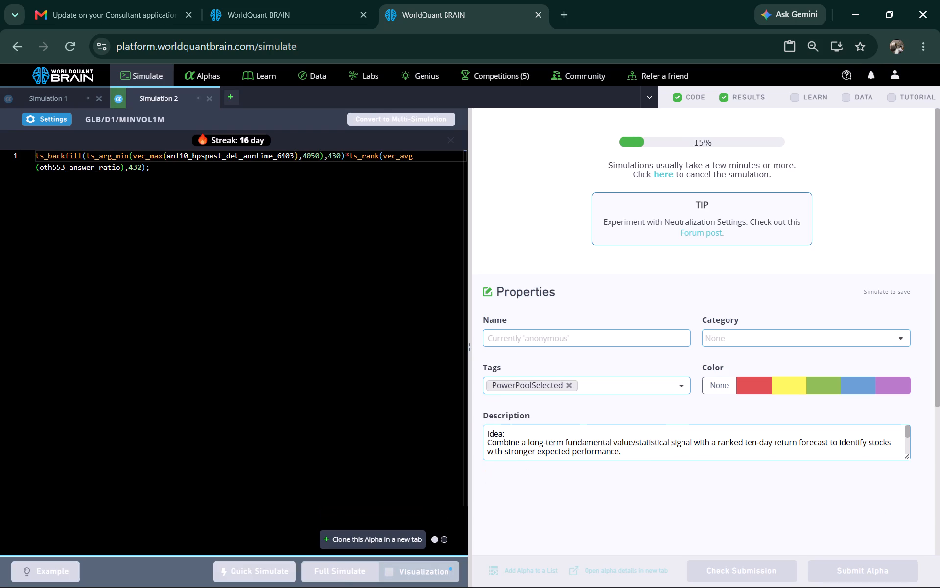
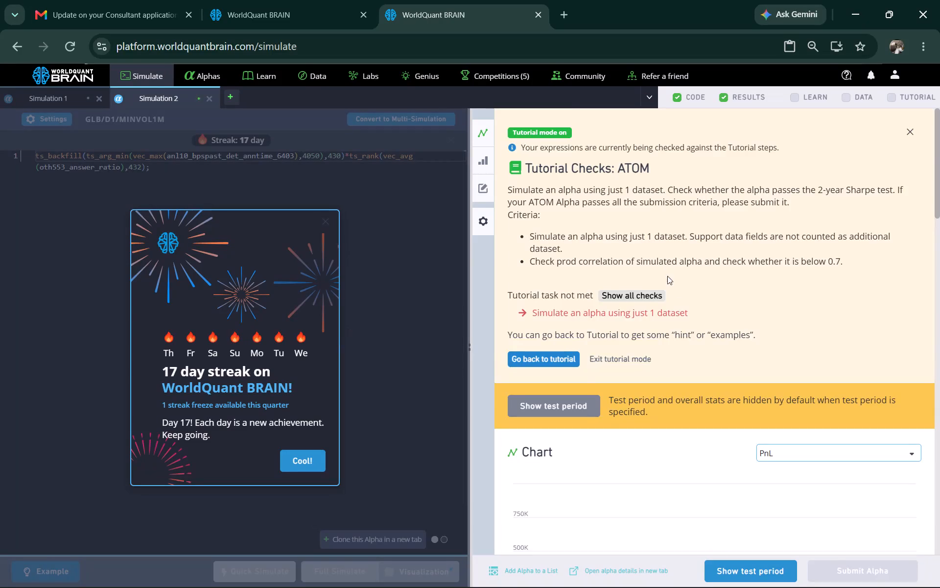
Show the test period and examine the simulated alpha's IS summary and failed IS tests, dismissing the 17-day streak pop-up.
scroll(679, 301, down, 2)
scroll(657, 346, down, 2)
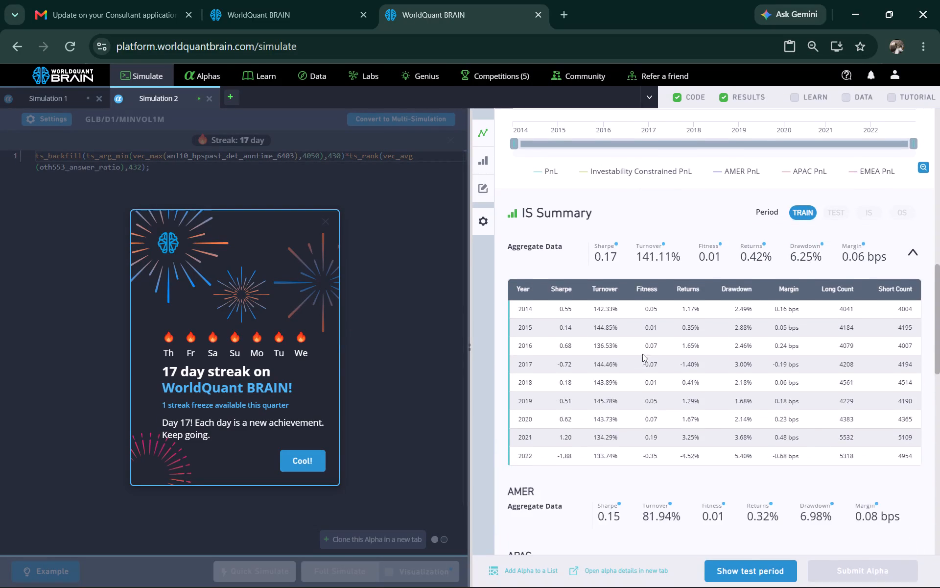
scroll(642, 354, down, 3)
click(746, 570)
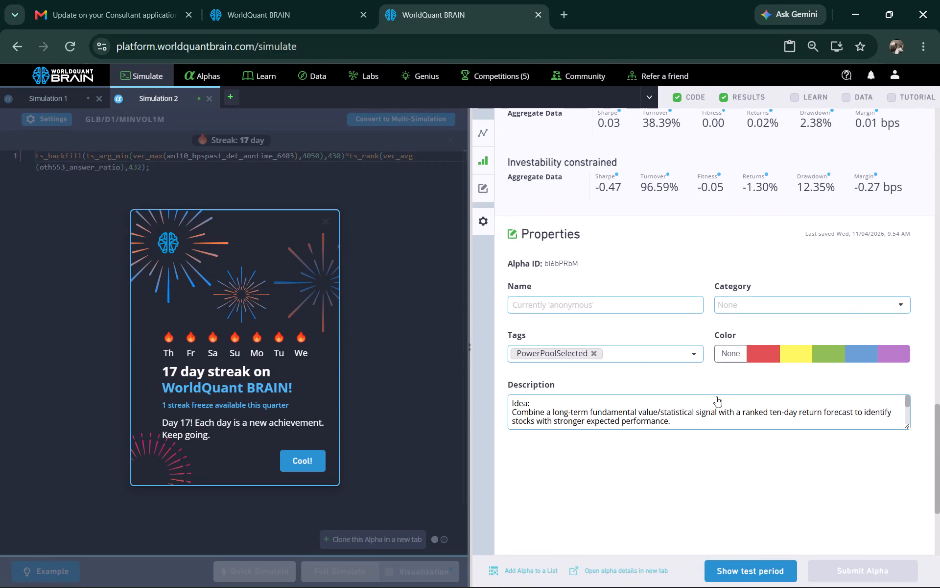
click(698, 434)
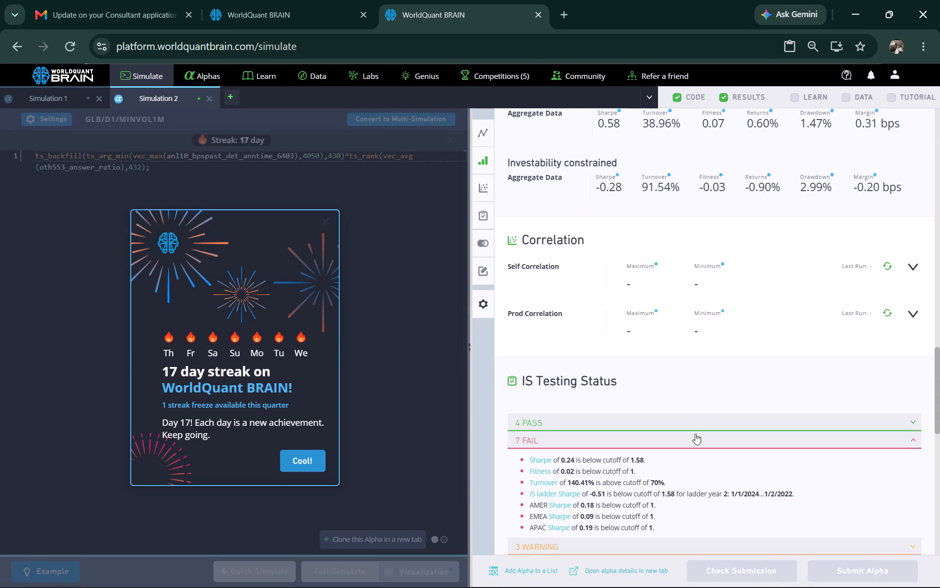
click(297, 462)
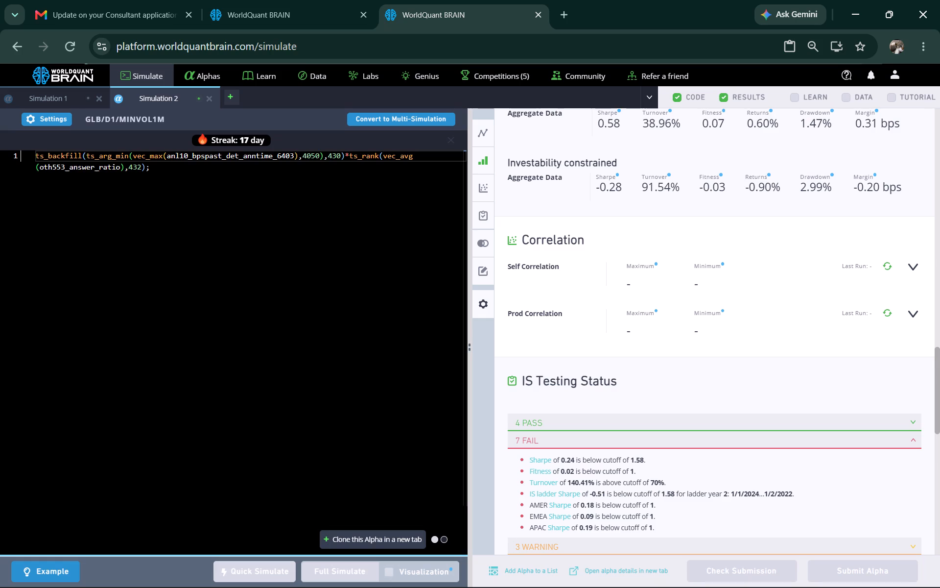
Go back from the analyst10 field list to the announcements and review the GLB/D1 Power Pool Nov'26 theme's recommended datasets.
click(295, 8)
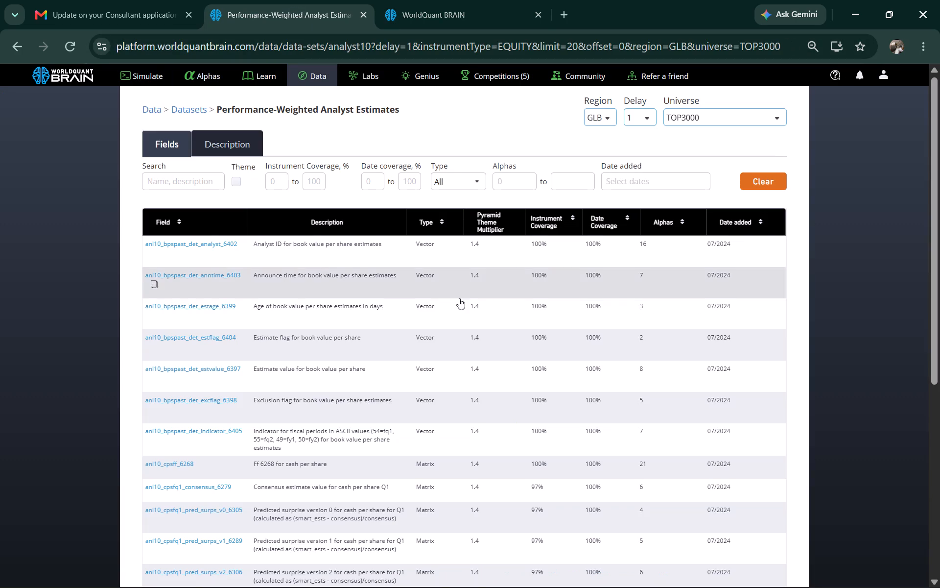
scroll(147, 302, up, 1)
click(14, 39)
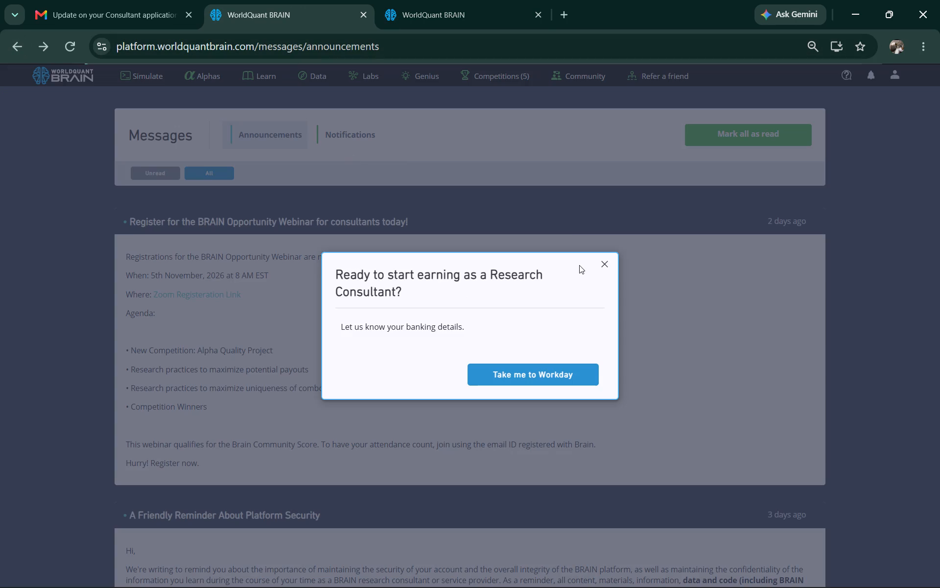
click(605, 265)
scroll(290, 347, down, 3)
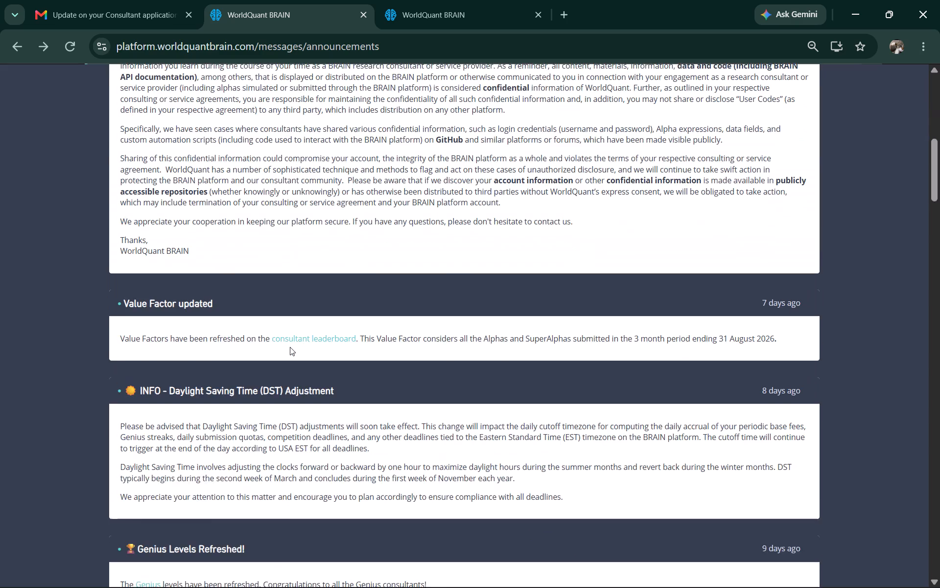
scroll(290, 347, down, 2)
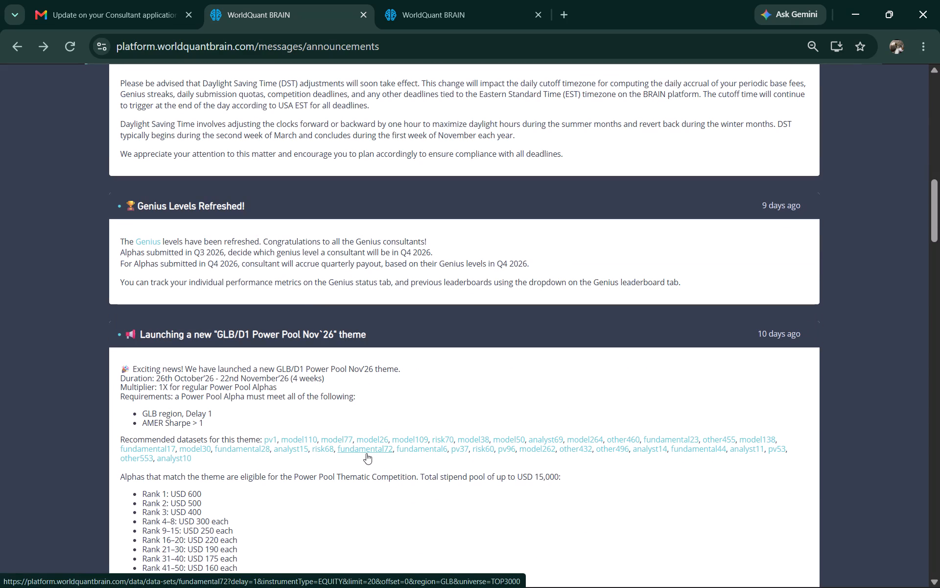
scroll(366, 453, up, 5)
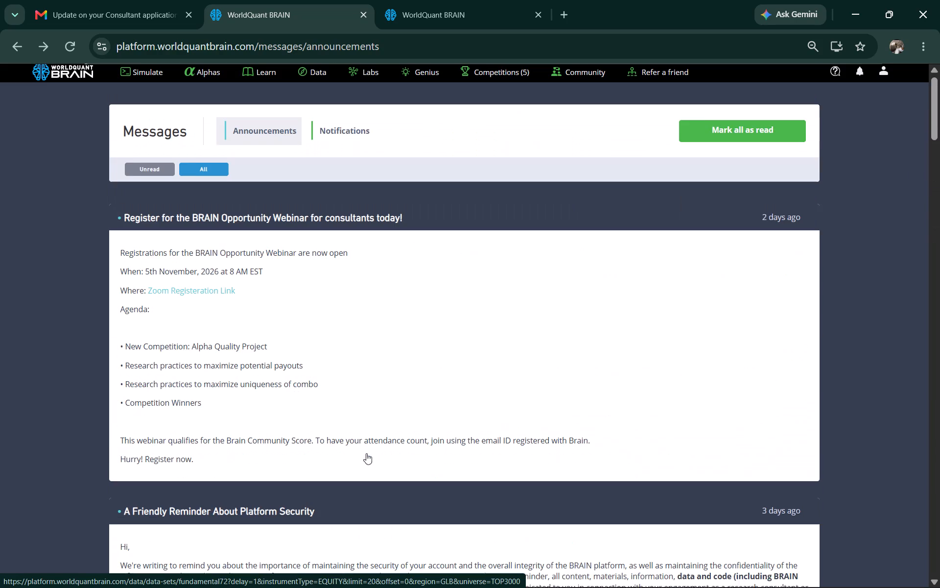
Open the list of submitted alphas and look through it for earlier ones tagged PowerPoolSelected.
click(440, 18)
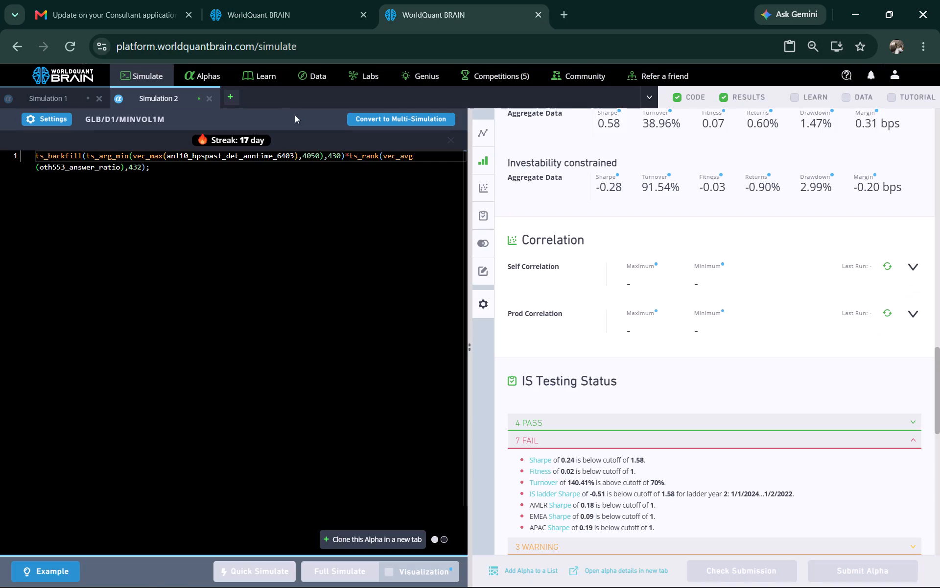
click(222, 80)
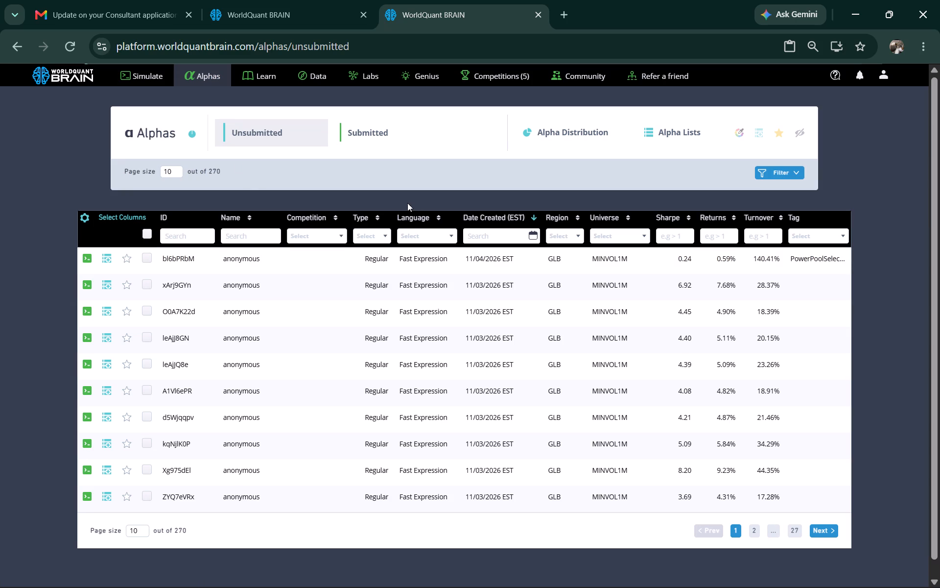
click(392, 134)
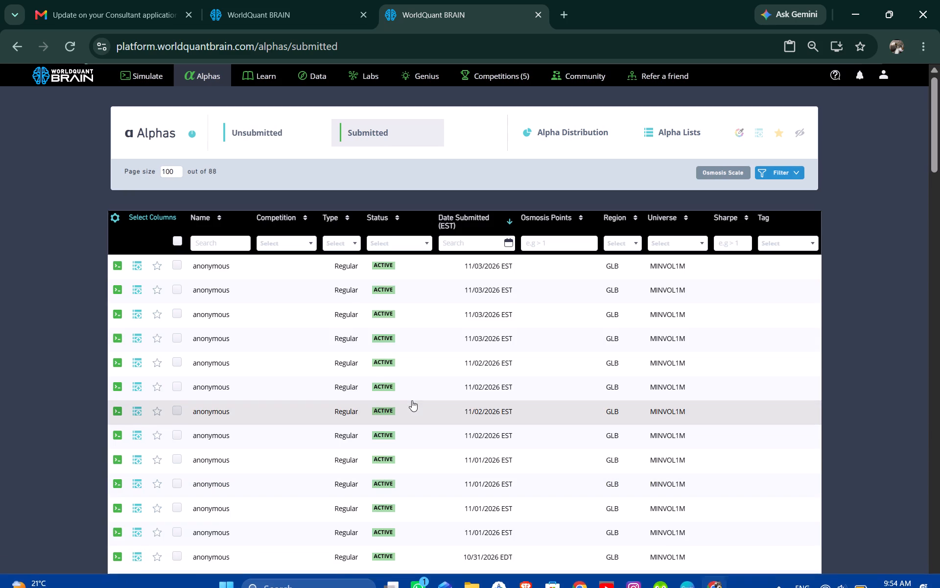
scroll(488, 380, down, 7)
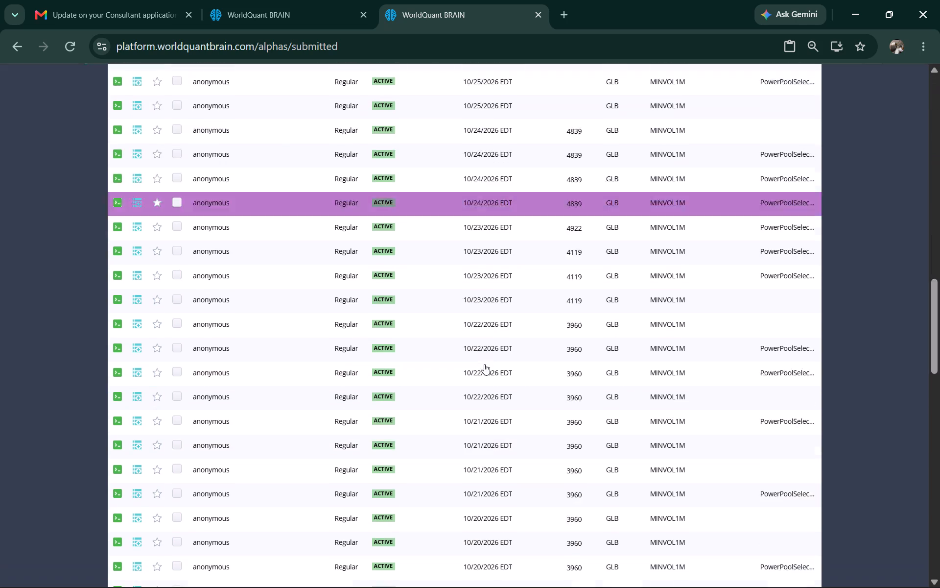
scroll(484, 364, up, 4)
scroll(488, 364, down, 2)
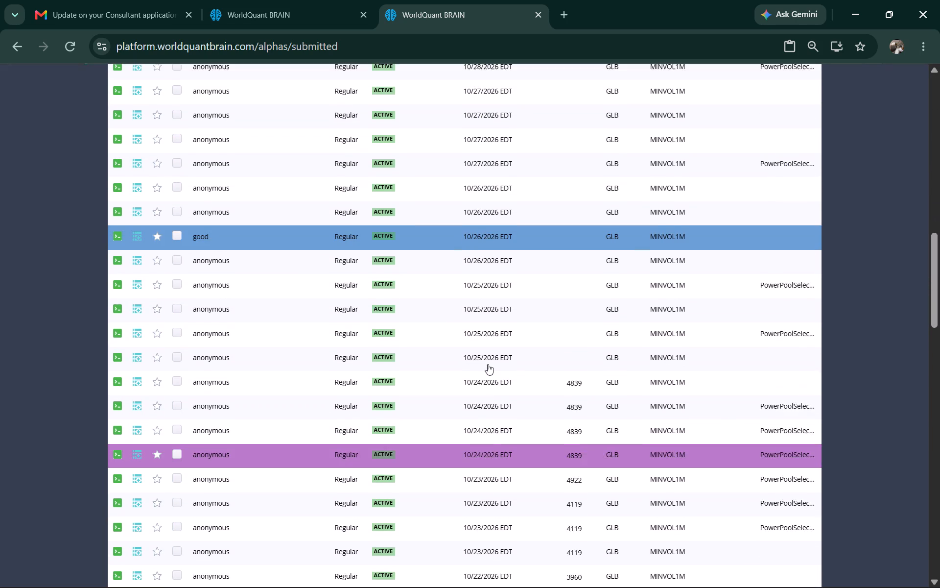
scroll(488, 364, up, 2)
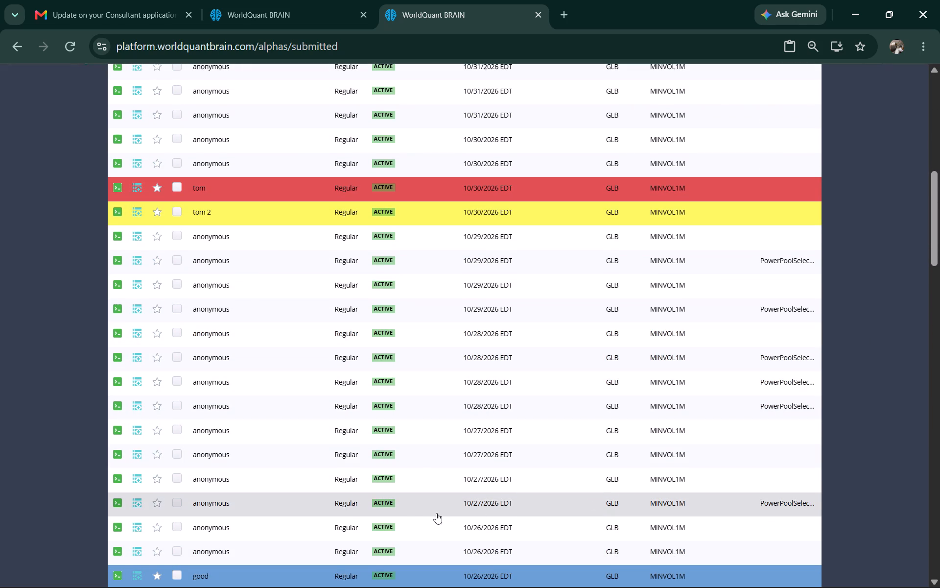
Open the PowerPoolSelected alpha submitted 10/27/2026, examine its code area, OS Summary and yearly statistics, and close its details.
click(410, 510)
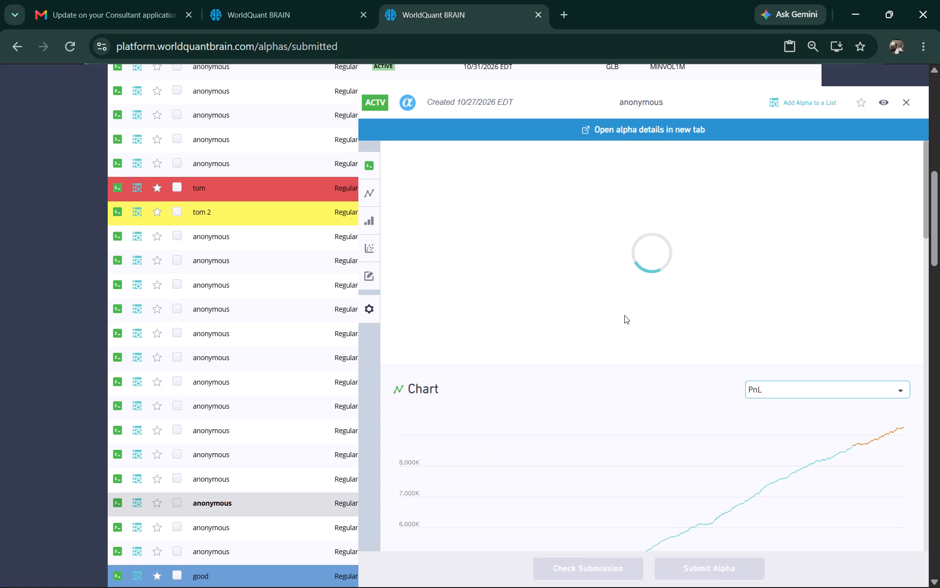
scroll(621, 321, down, 4)
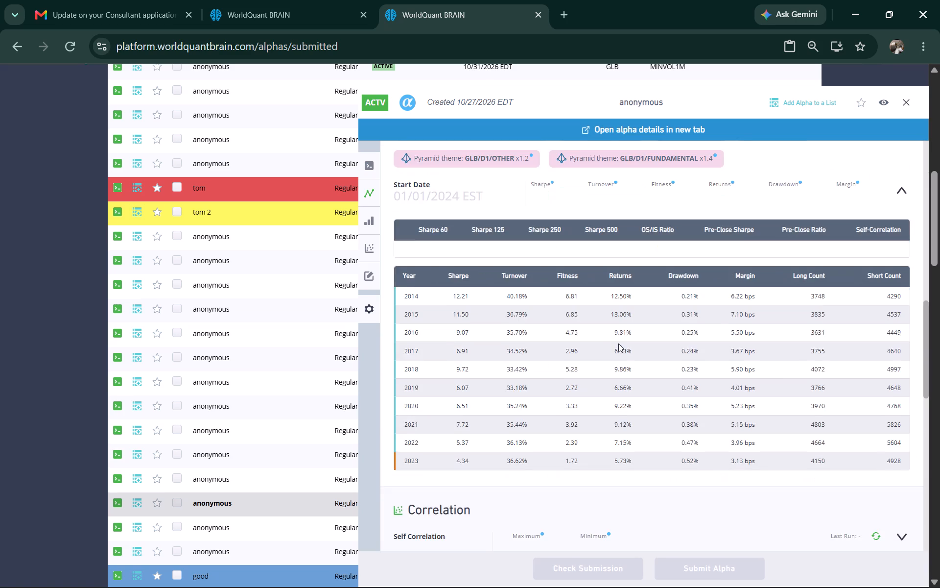
scroll(618, 343, down, 2)
scroll(619, 345, up, 2)
scroll(728, 291, down, 4)
scroll(592, 340, up, 10)
scroll(646, 310, up, 1)
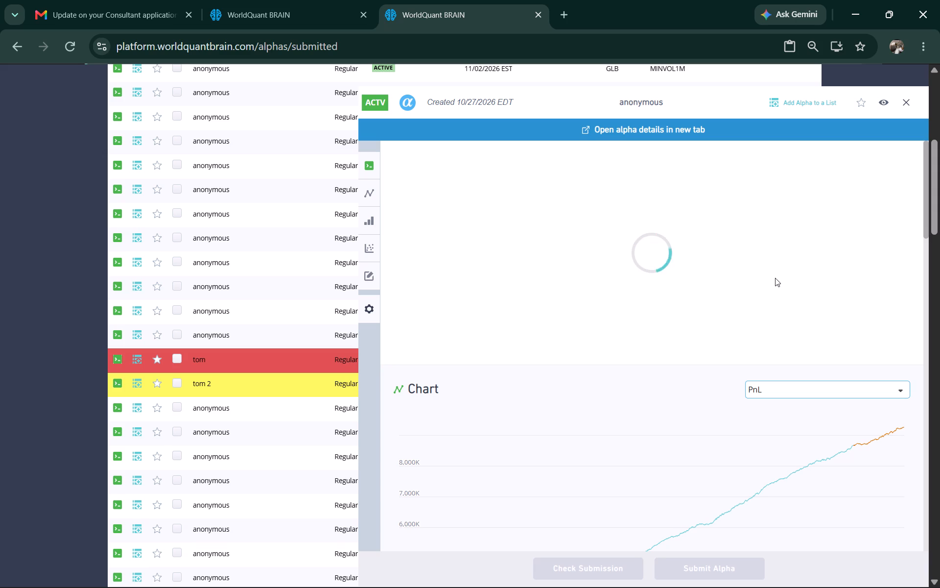
scroll(677, 267, up, 2)
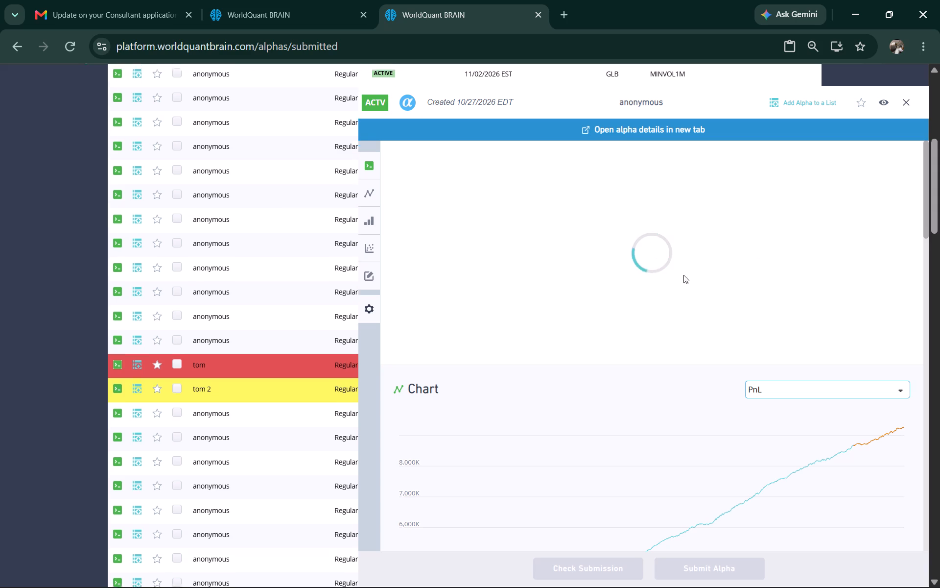
scroll(683, 275, up, 3)
click(905, 100)
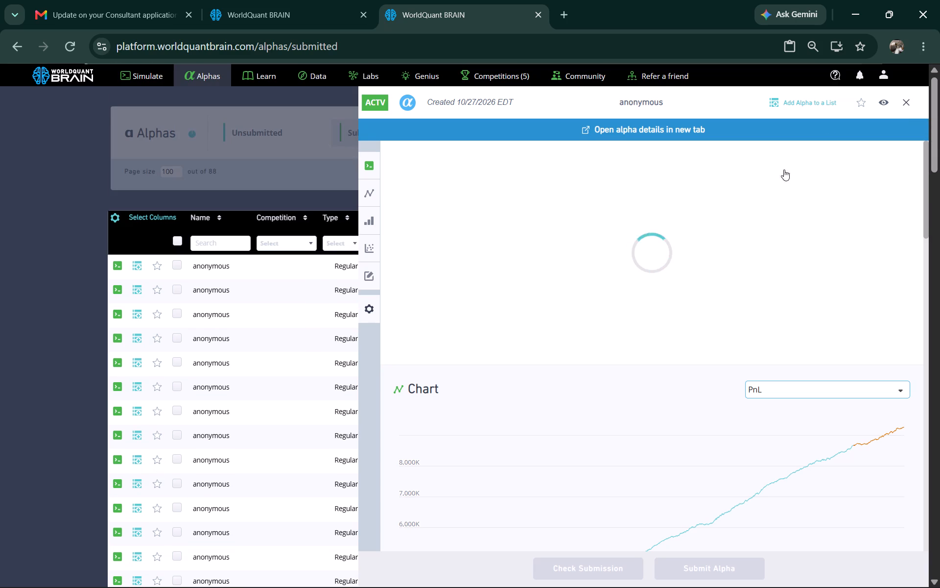
Reopen the PowerPoolSelected alpha submitted 10/27/2026, examine its PnL chart and OS Summary theme and pyramid labels, and close it.
scroll(636, 271, down, 7)
scroll(577, 334, down, 1)
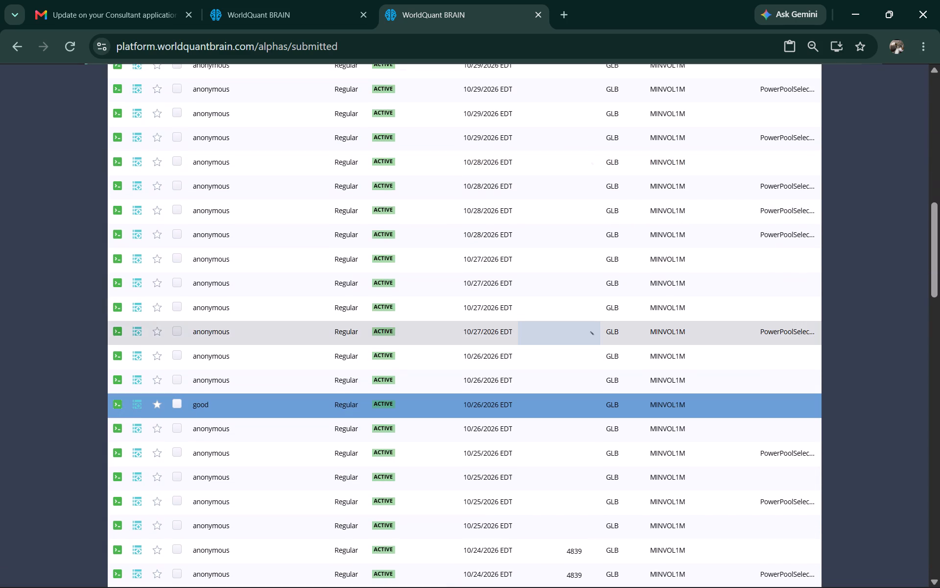
click(457, 333)
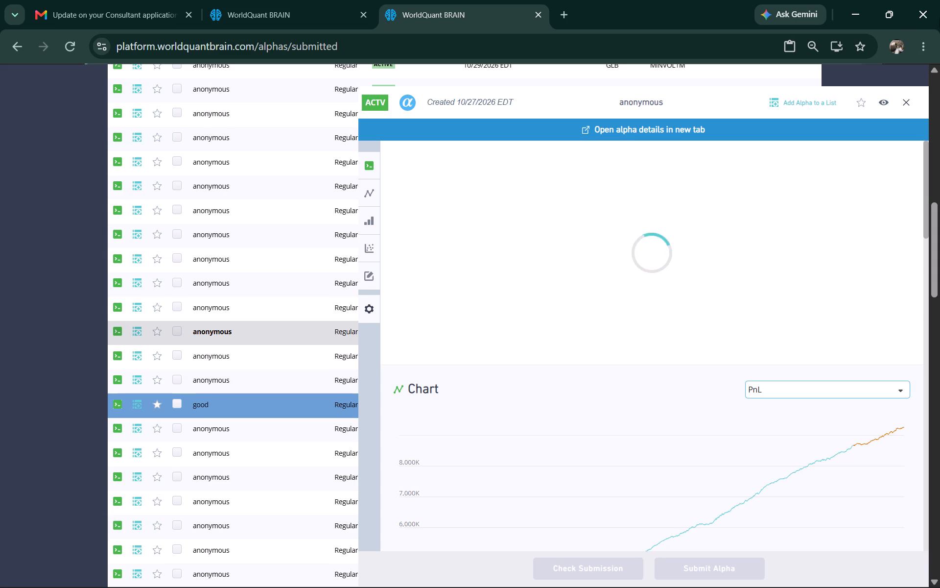
scroll(692, 205, down, 4)
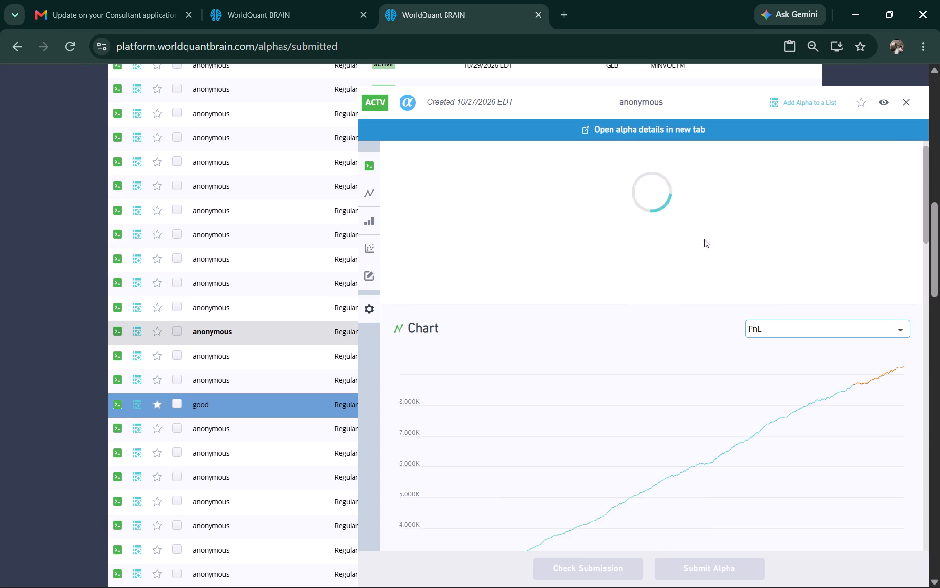
scroll(704, 239, down, 1)
scroll(641, 221, down, 3)
scroll(634, 233, up, 6)
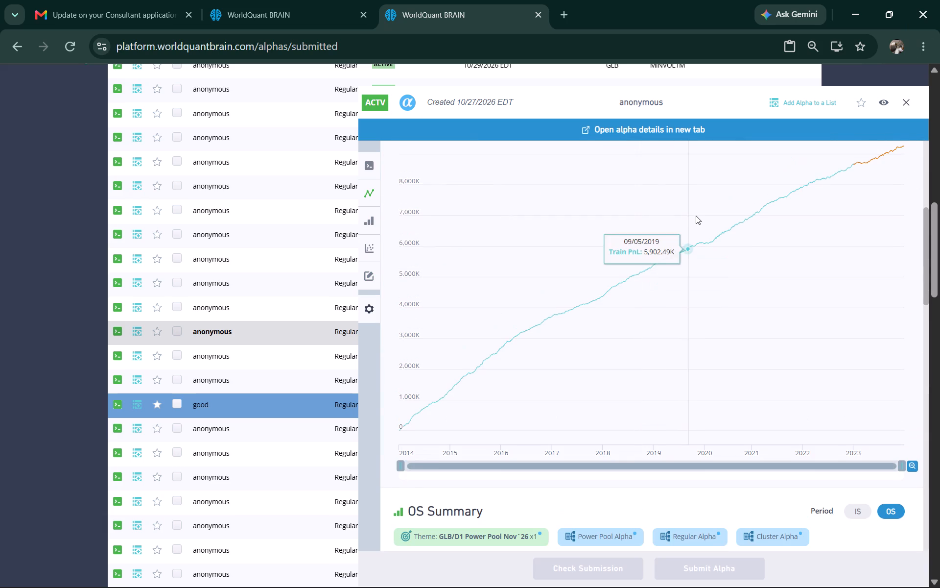
scroll(634, 397, down, 1)
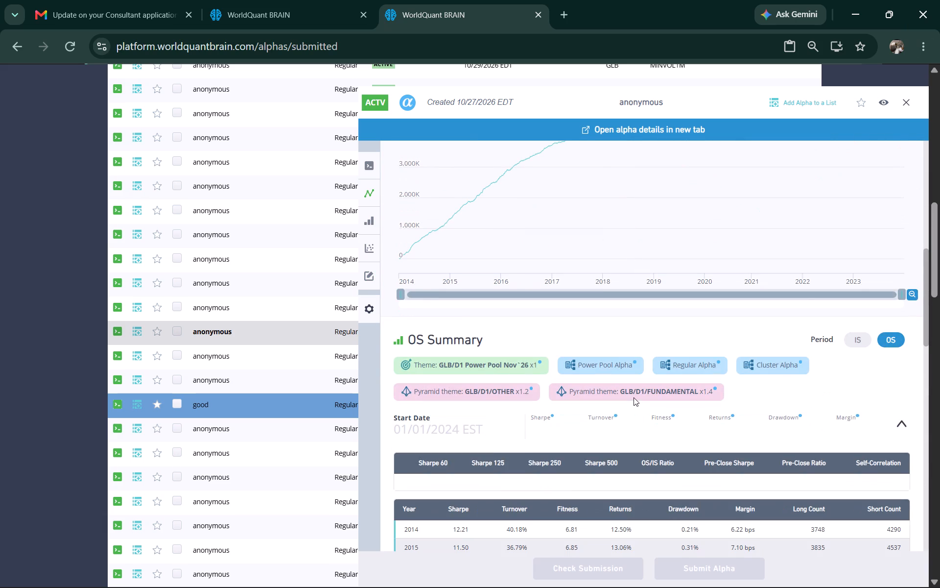
click(911, 101)
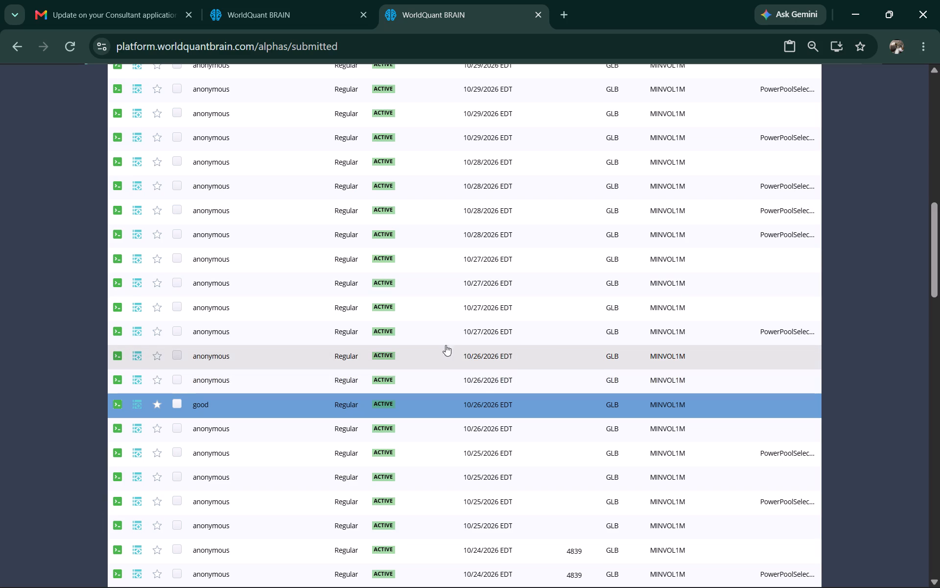
Open the 10/27/2026 PowerPoolSelected alpha's details again, reload the submitted alphas page, and dismiss the banking-details pop-up.
click(440, 327)
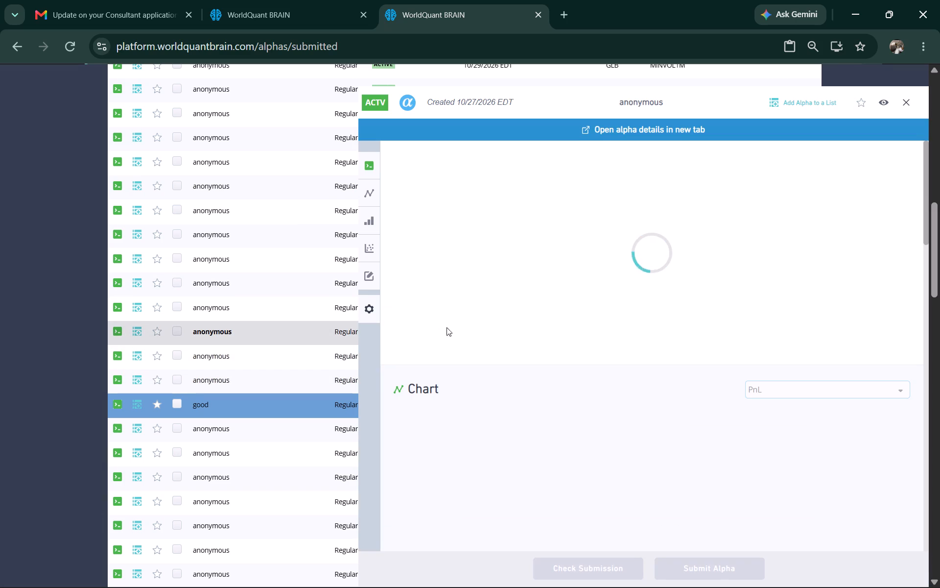
double_click(617, 274)
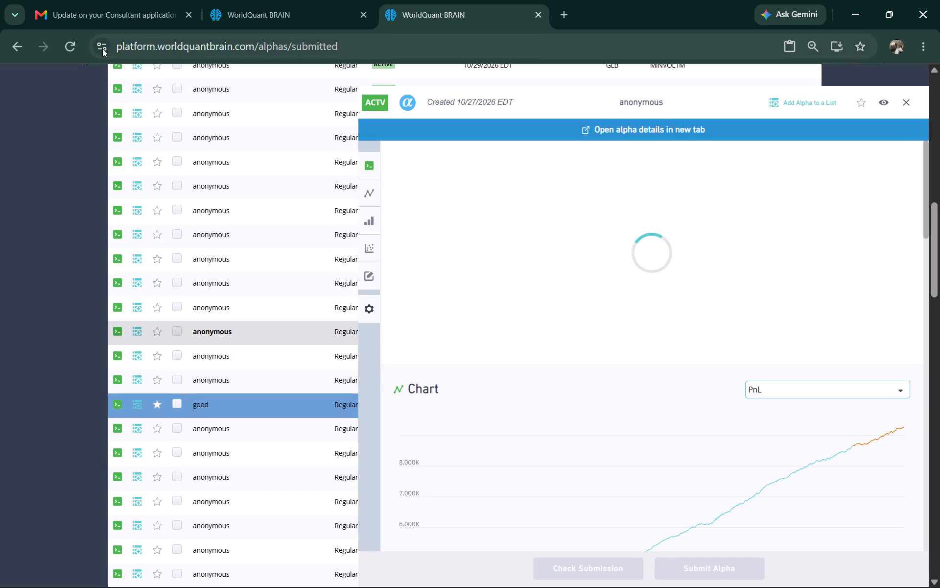
click(70, 43)
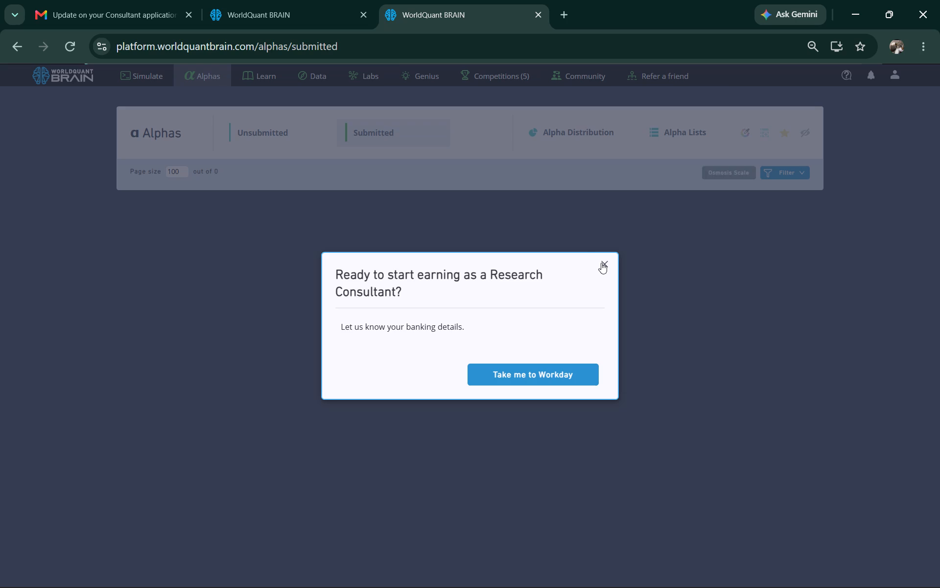
click(601, 263)
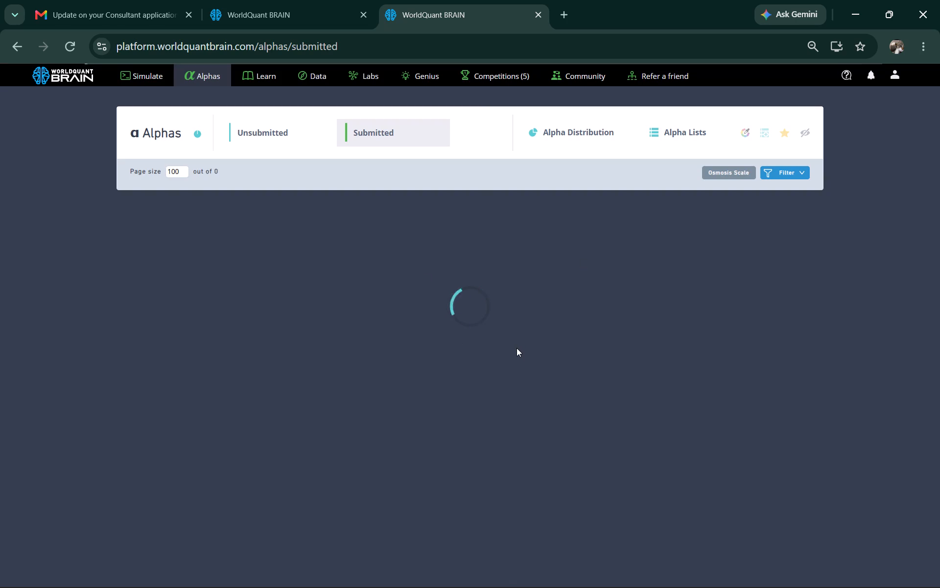
Check the announcements page briefly and return from the submitted alphas to the expression in Simulation 2.
click(287, 13)
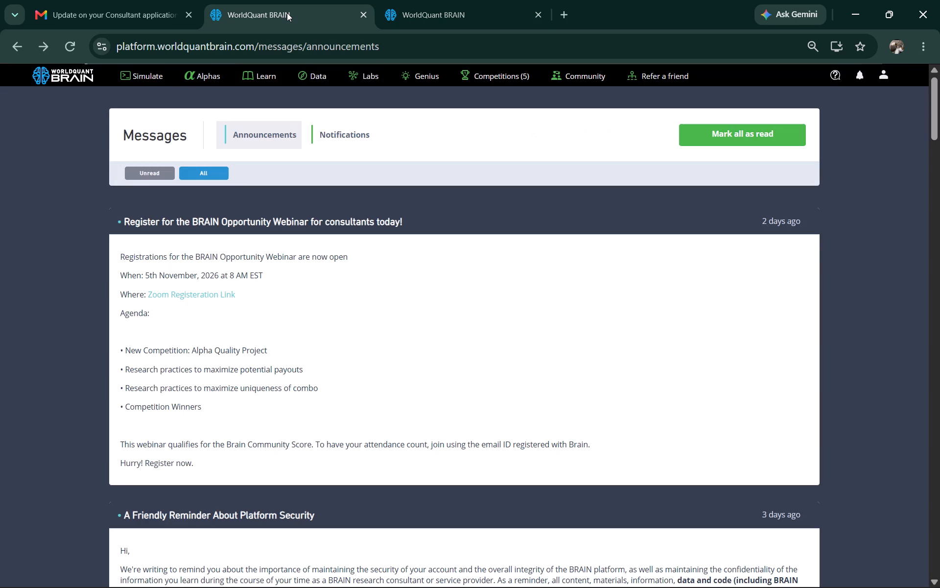
click(447, 14)
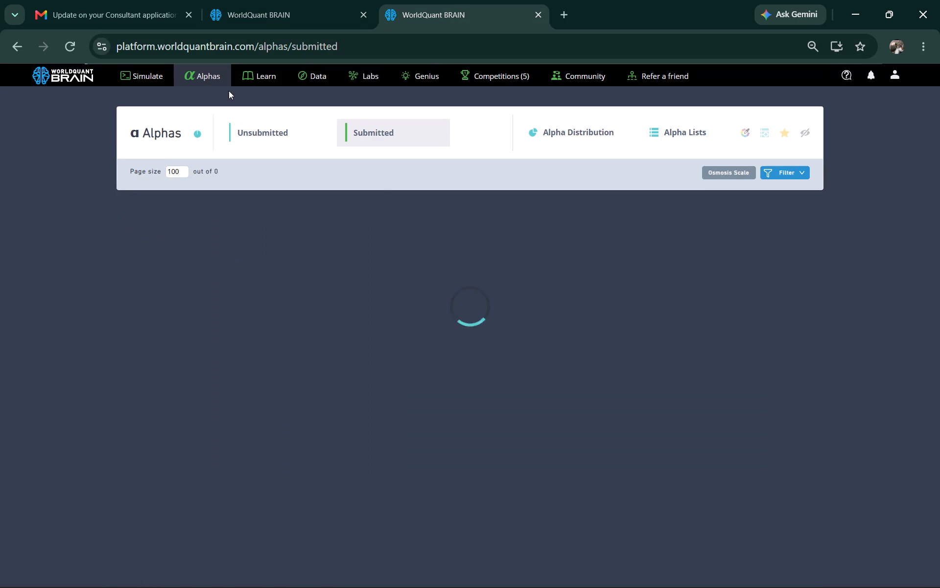
click(150, 79)
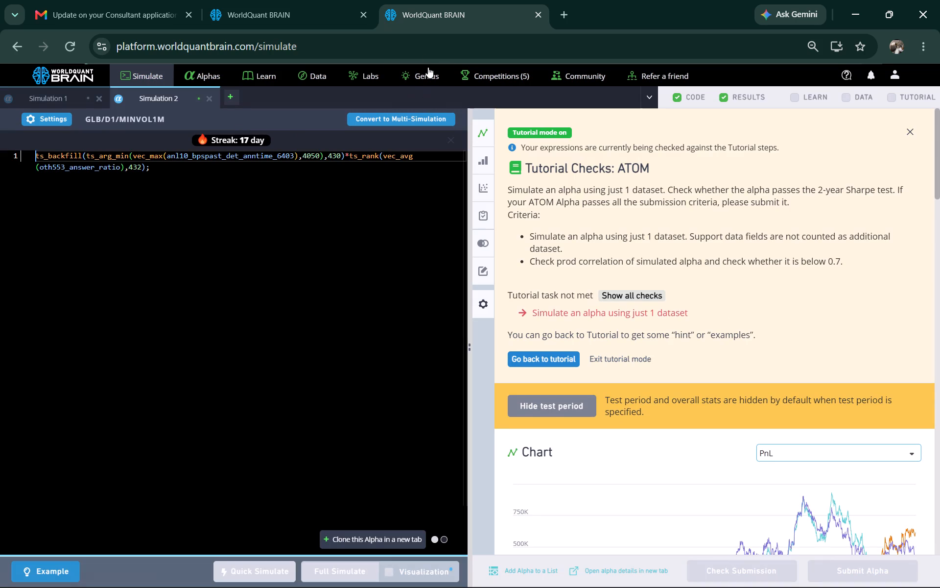
Review the announcements page for the GLB/D1 Power Pool Nov'26 theme's requirements and recommended datasets.
click(290, 18)
scroll(692, 236, down, 4)
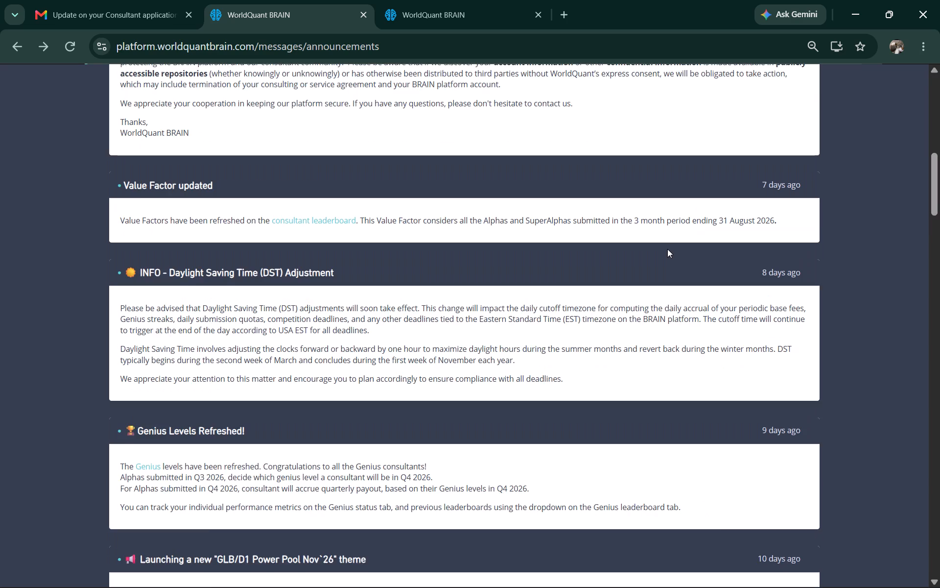
scroll(667, 249, up, 2)
scroll(667, 249, down, 8)
scroll(602, 262, up, 4)
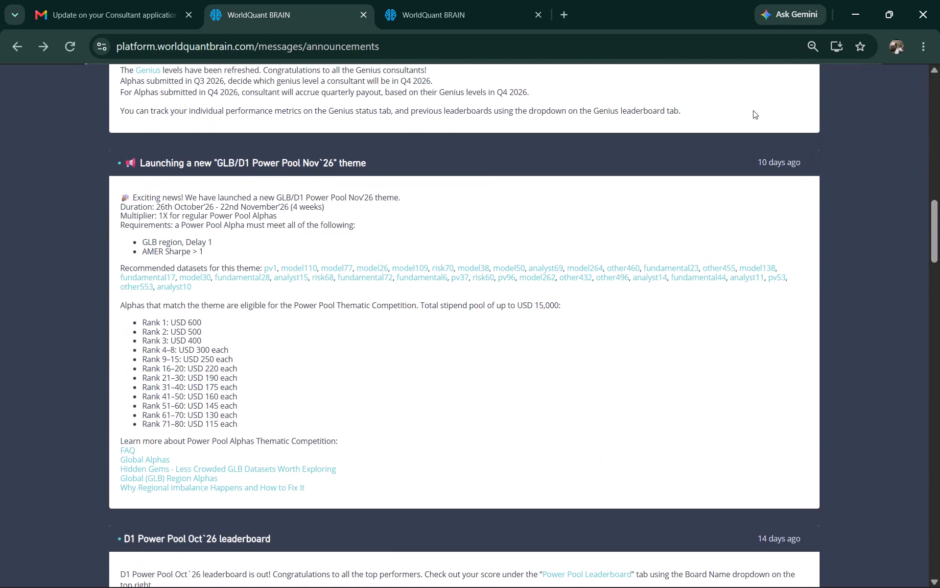
scroll(410, 146, up, 6)
scroll(276, 137, up, 2)
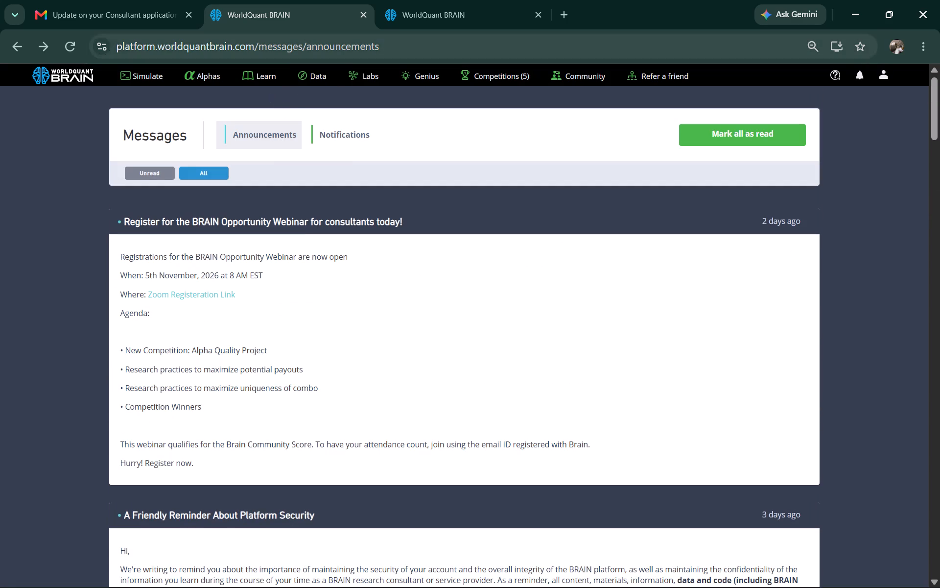
Open the most recent submitted alpha from 11/03/2026 and copy the field name predicted_first_quantile_ten_day_return_techindi17_1 from its code.
click(206, 74)
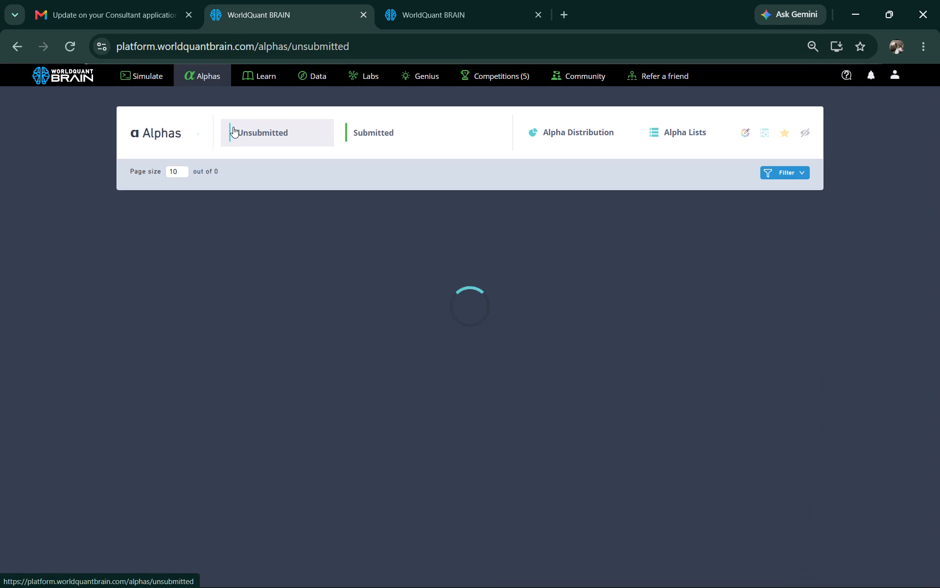
click(364, 136)
click(360, 134)
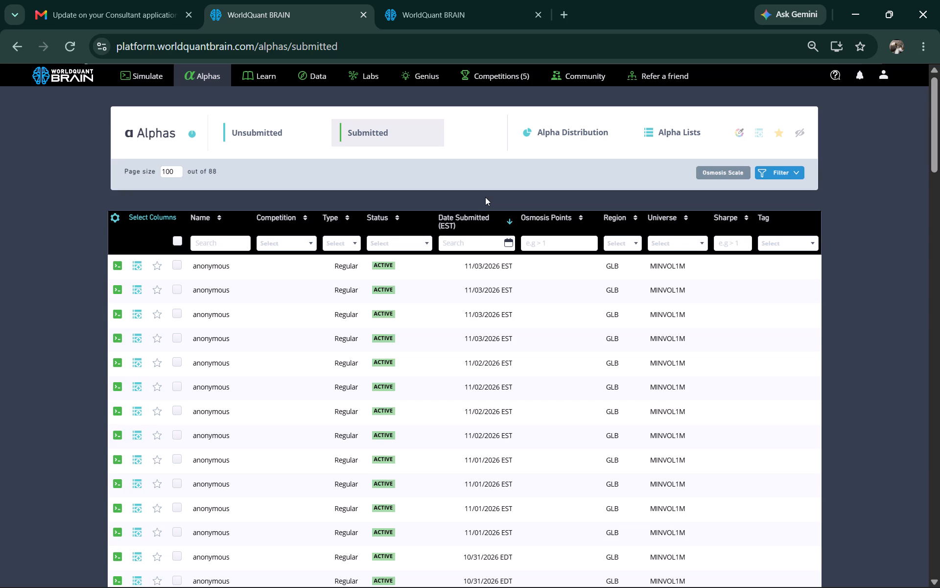
click(367, 269)
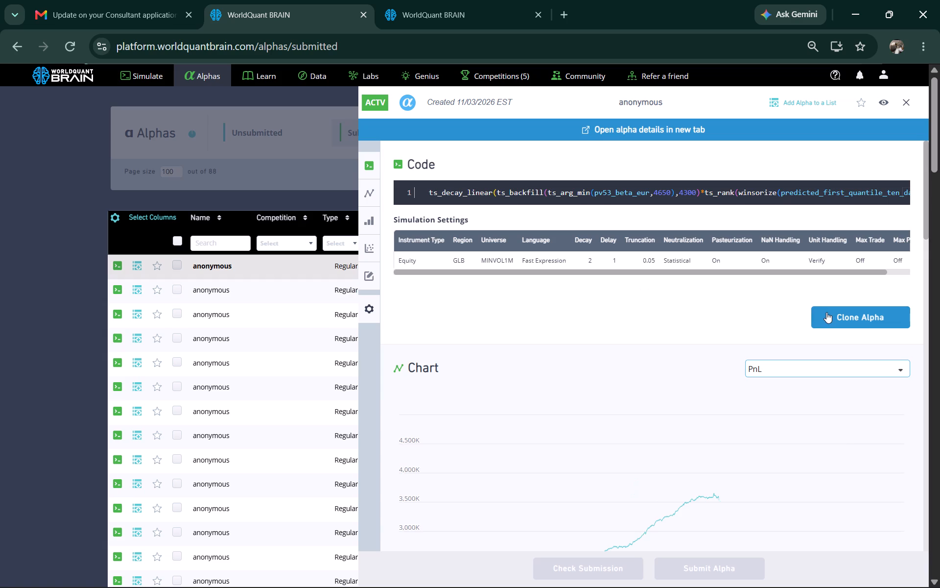
double_click(869, 187)
right_click(826, 189)
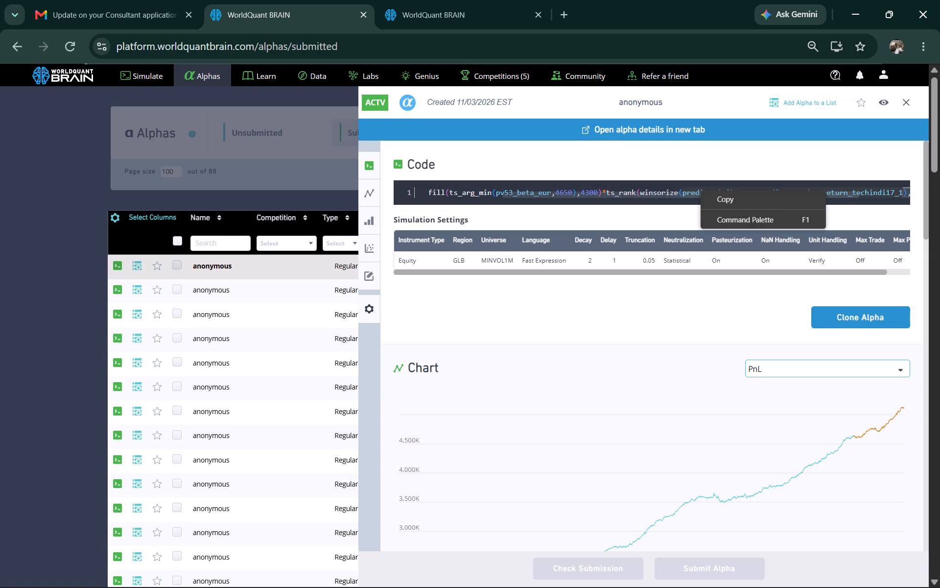
click(760, 199)
Search the data catalogue for predicted_first_quantile_ten_day_return_techindi17_1, show all matching fields, and open the Deep Learning Technical Indicator Returns dataset.
click(317, 78)
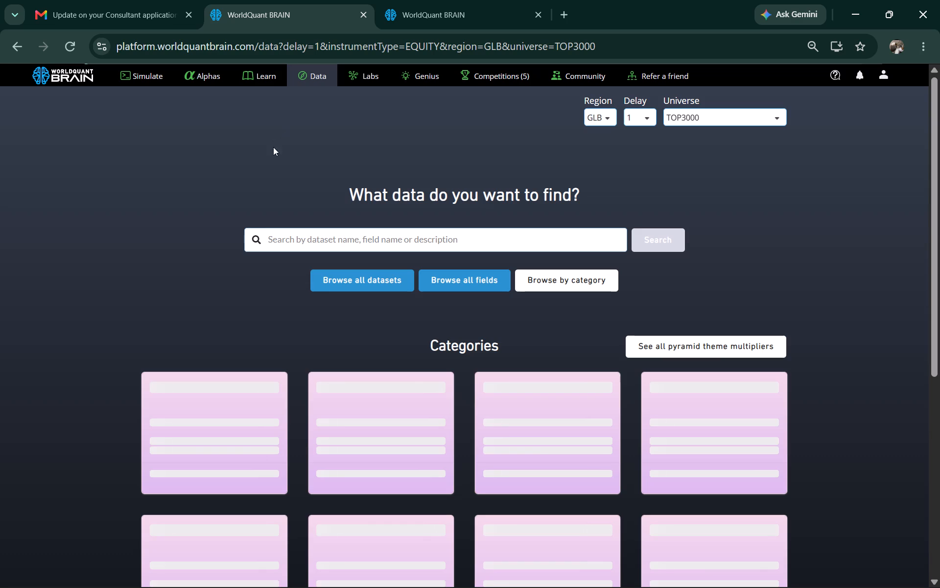
right_click(305, 235)
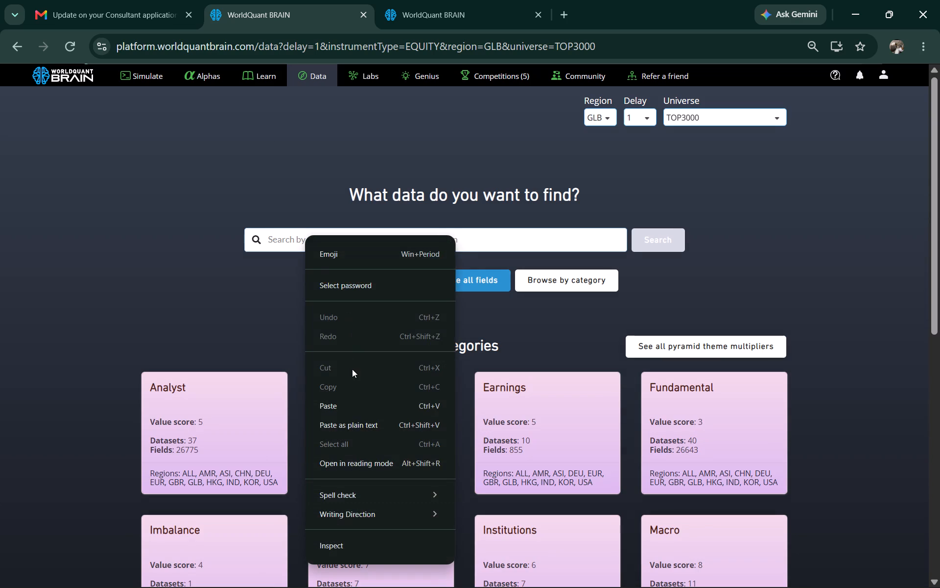
click(329, 403)
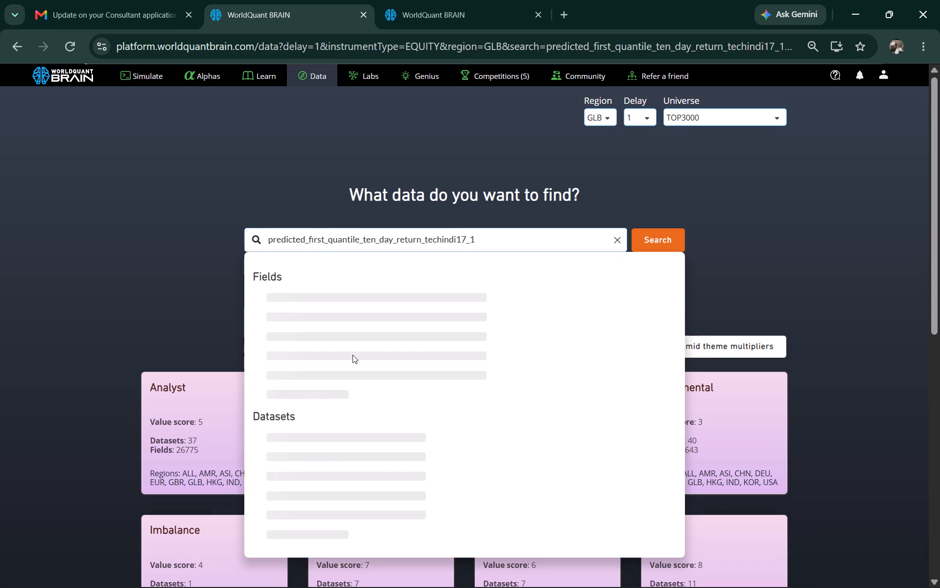
click(341, 390)
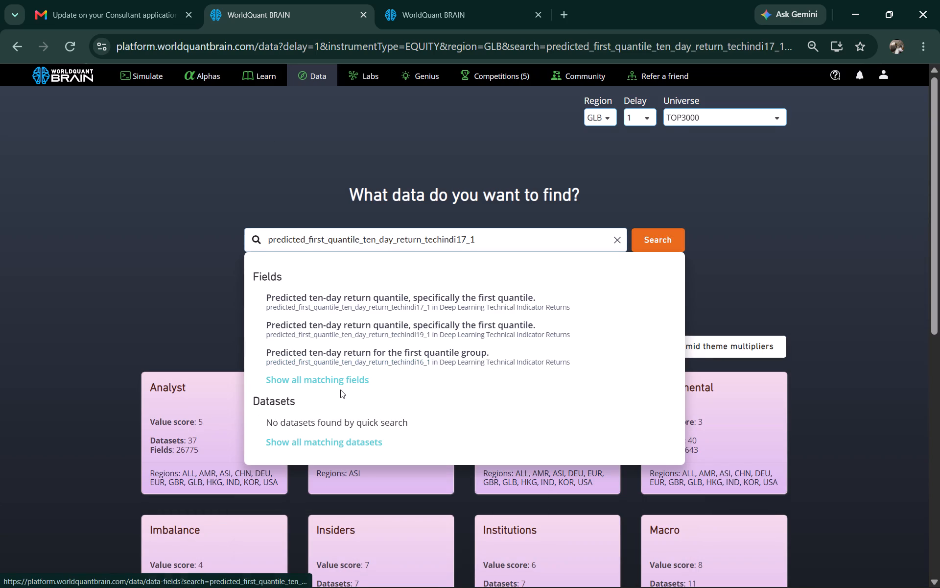
click(340, 382)
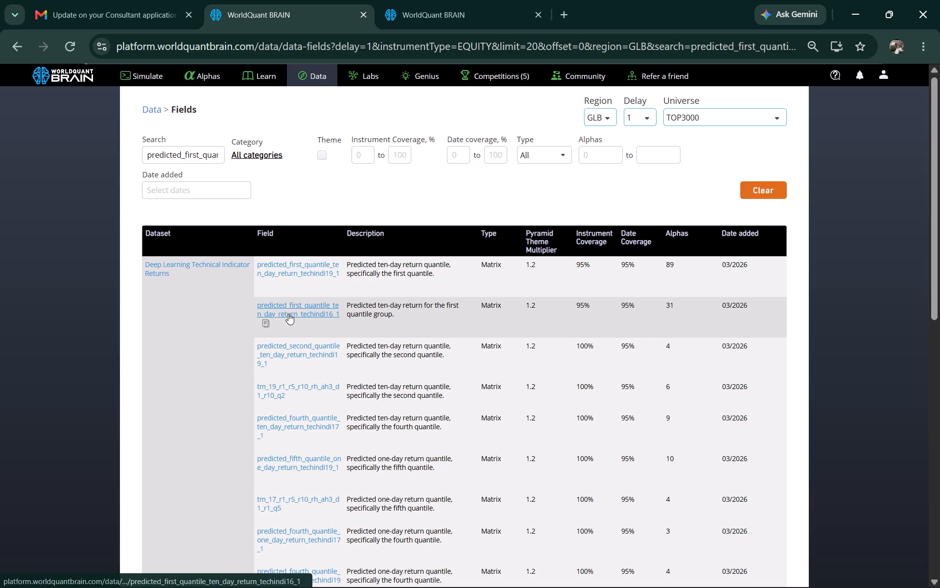
click(223, 264)
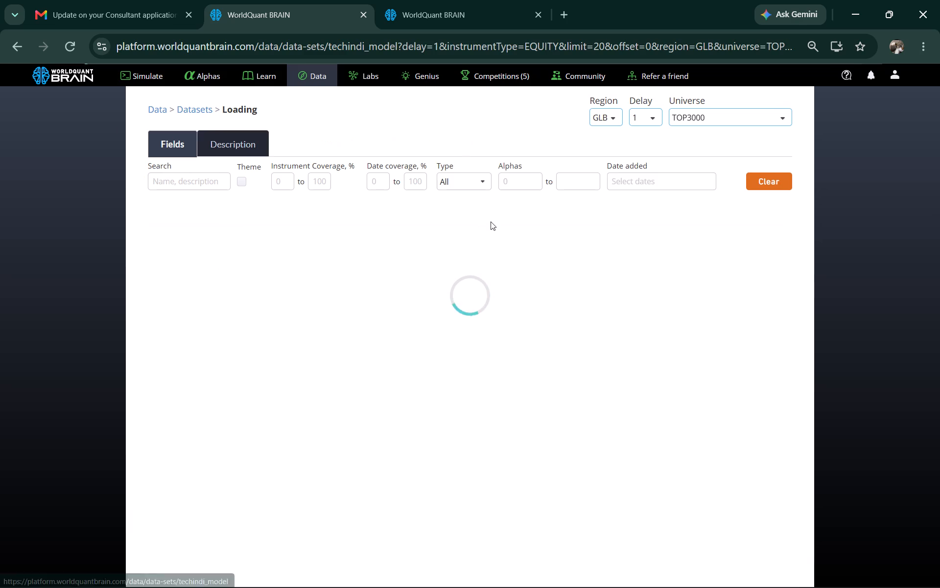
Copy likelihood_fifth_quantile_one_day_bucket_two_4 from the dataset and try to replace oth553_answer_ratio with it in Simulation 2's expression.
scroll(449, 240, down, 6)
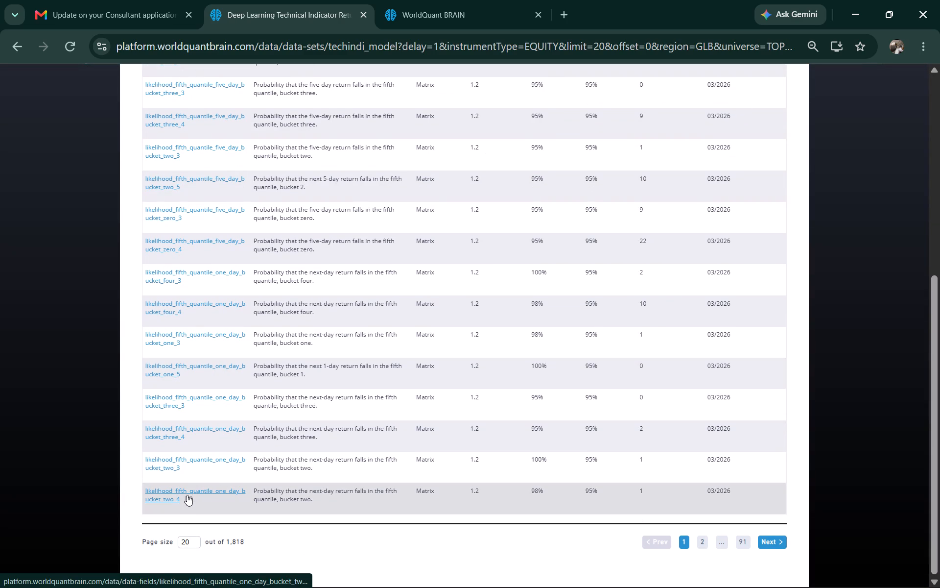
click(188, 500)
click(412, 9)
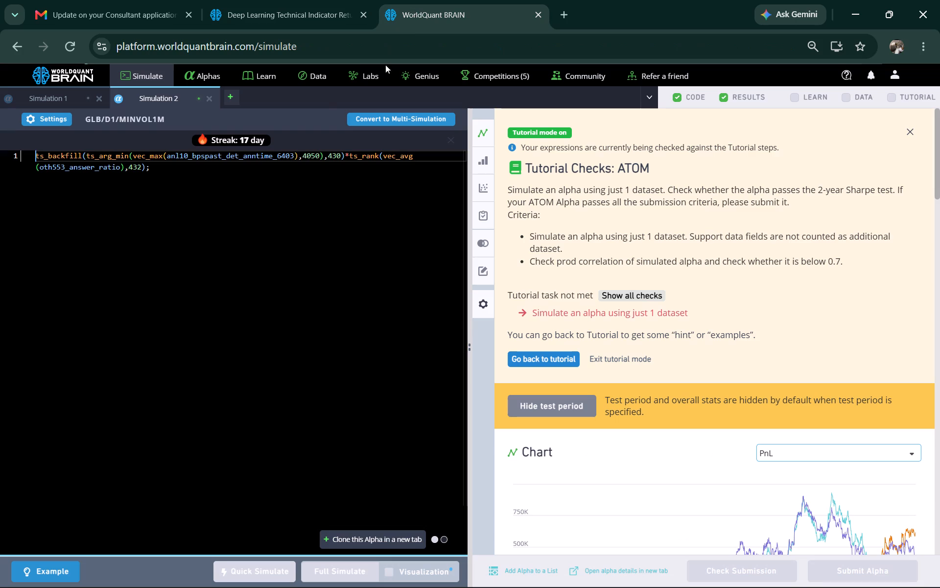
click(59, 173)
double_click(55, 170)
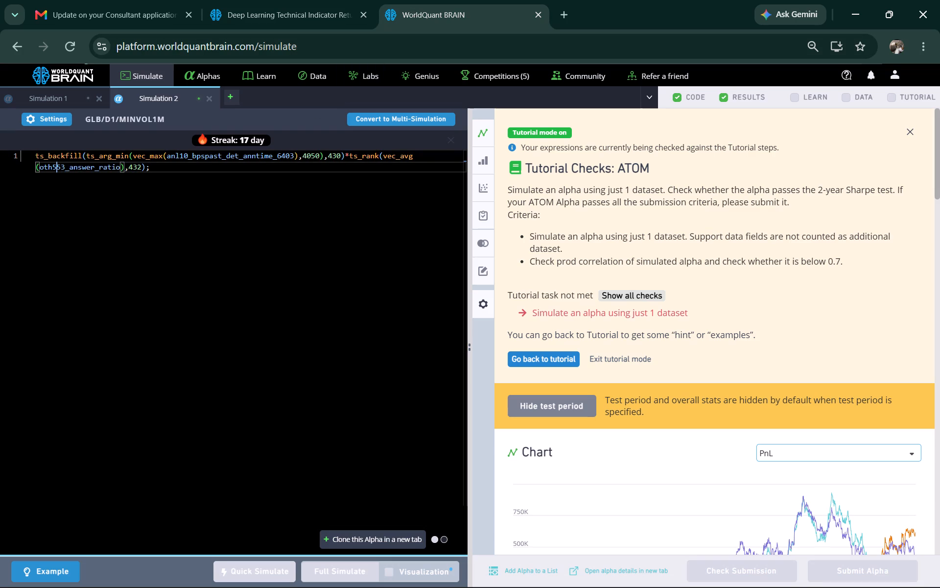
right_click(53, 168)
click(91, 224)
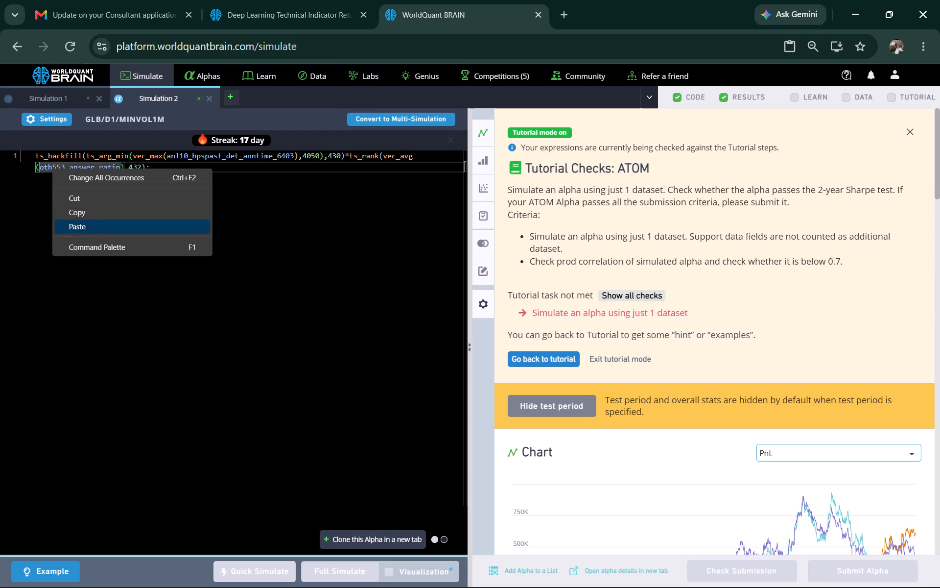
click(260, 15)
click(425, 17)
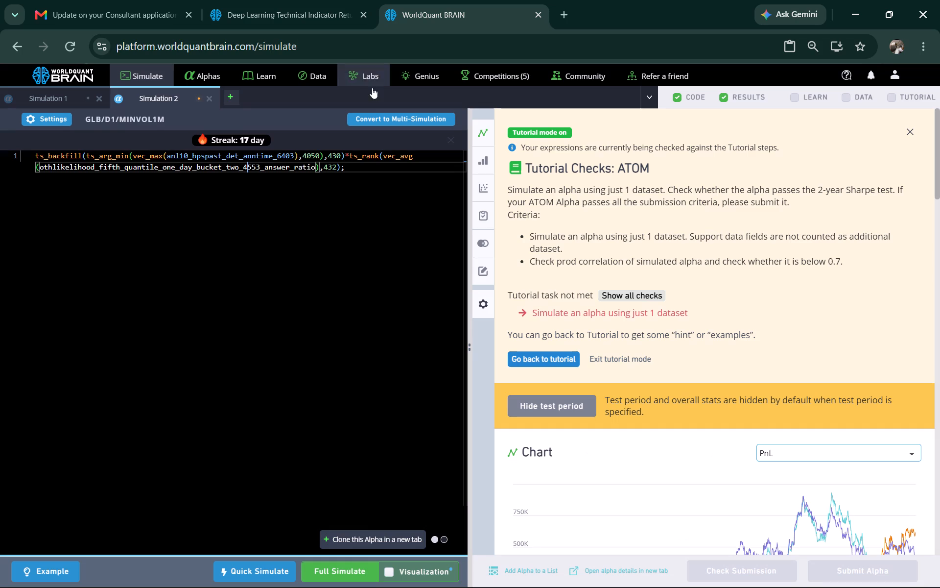
Remove vec_avg and the closing parenthesis after the field inside ts_rank, and run a full simulation.
click(417, 163)
click(419, 153)
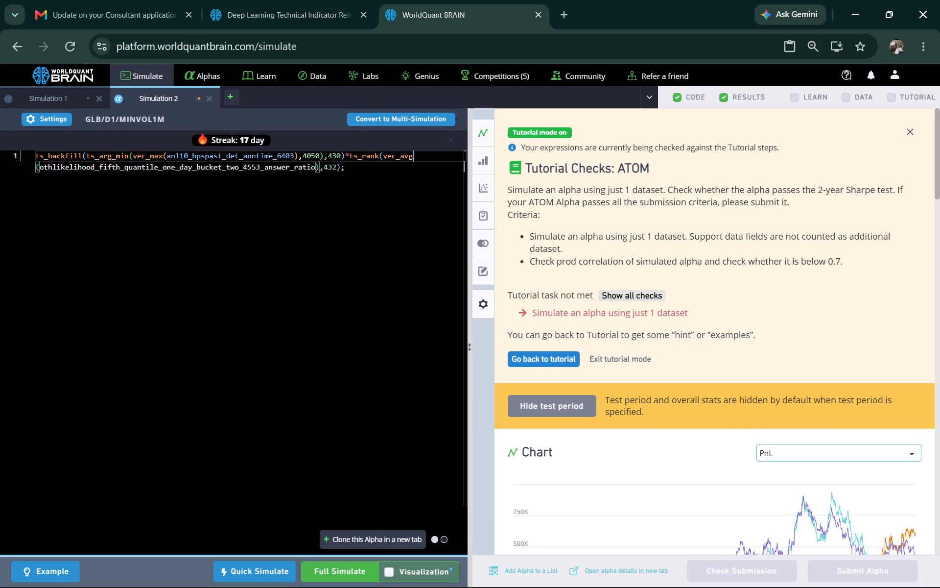
key(BackSpace)
key(BackSpace)
key(BackSpace)
key(BackSpace)
key(BackSpace)
key(BackSpace)
key(BackSpace)
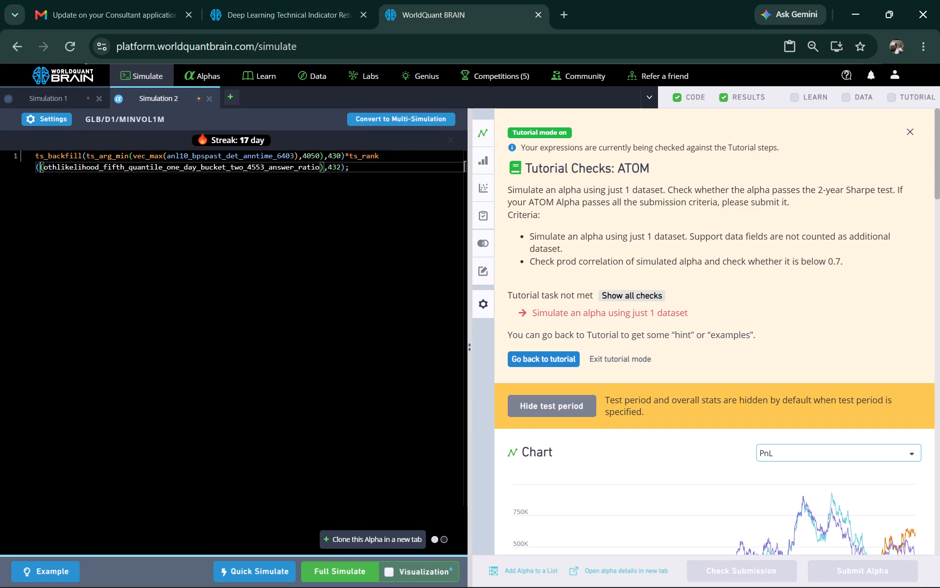
click(322, 169)
key(BackSpace)
click(343, 571)
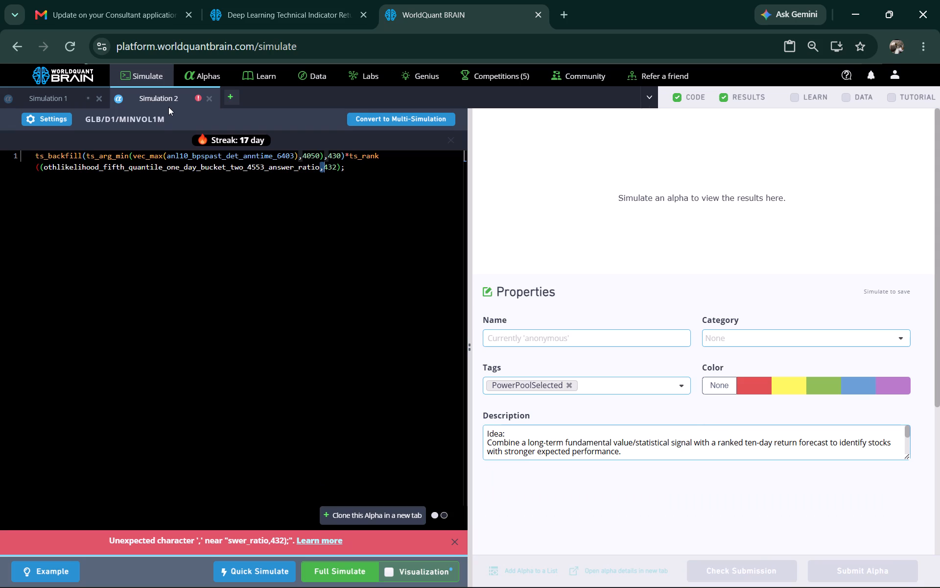
Re-enter the comma before 432 with a space in front of it, and rerun the full simulation.
click(318, 13)
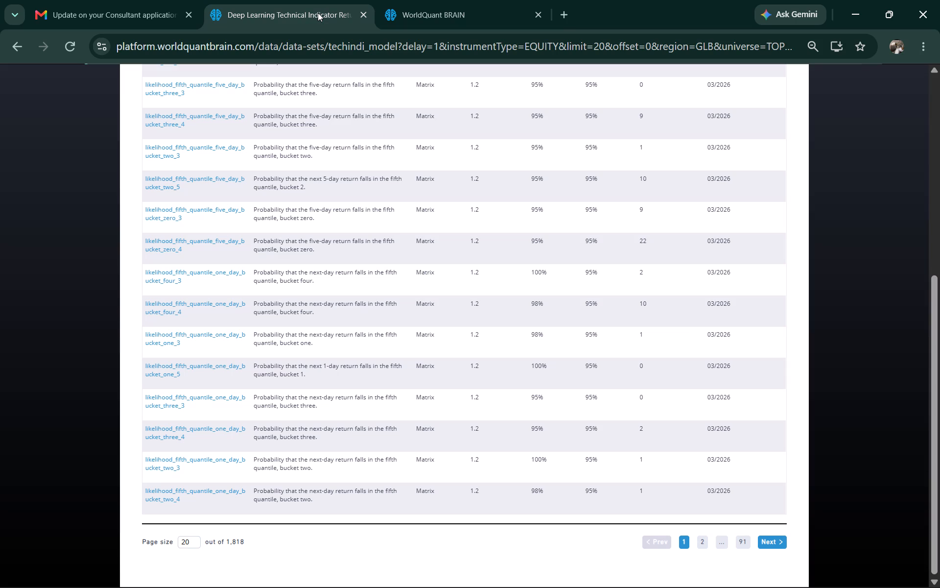
click(435, 2)
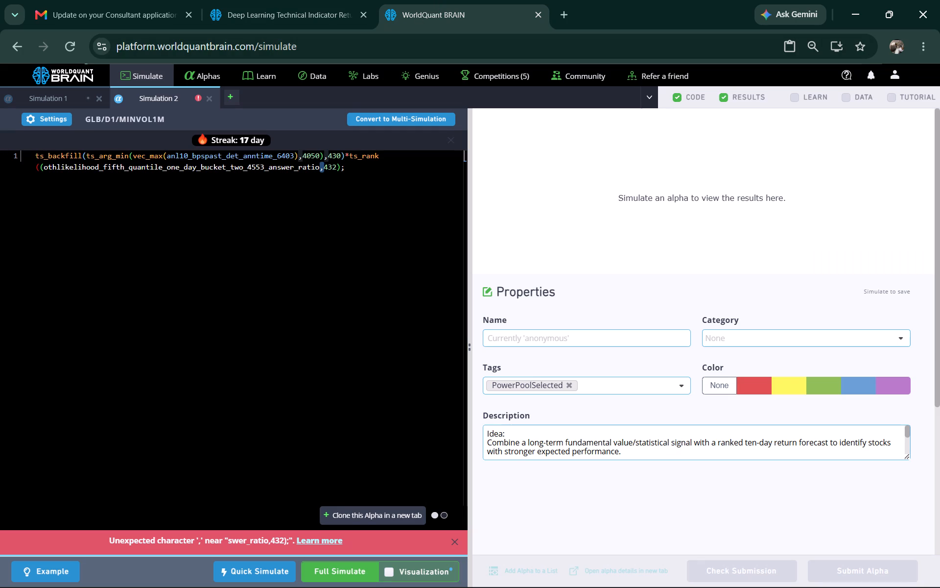
key(BackSpace)
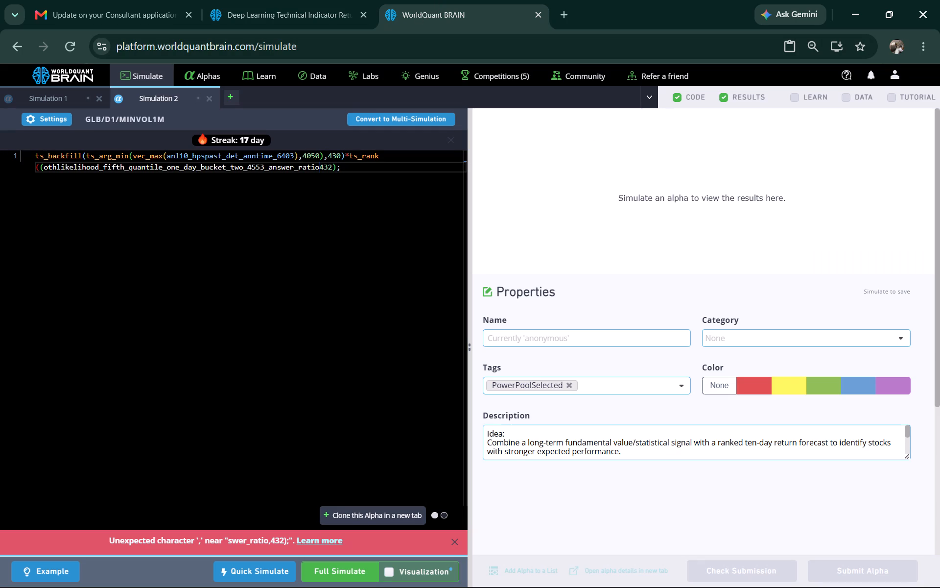
key(space)
text(,)
click(337, 576)
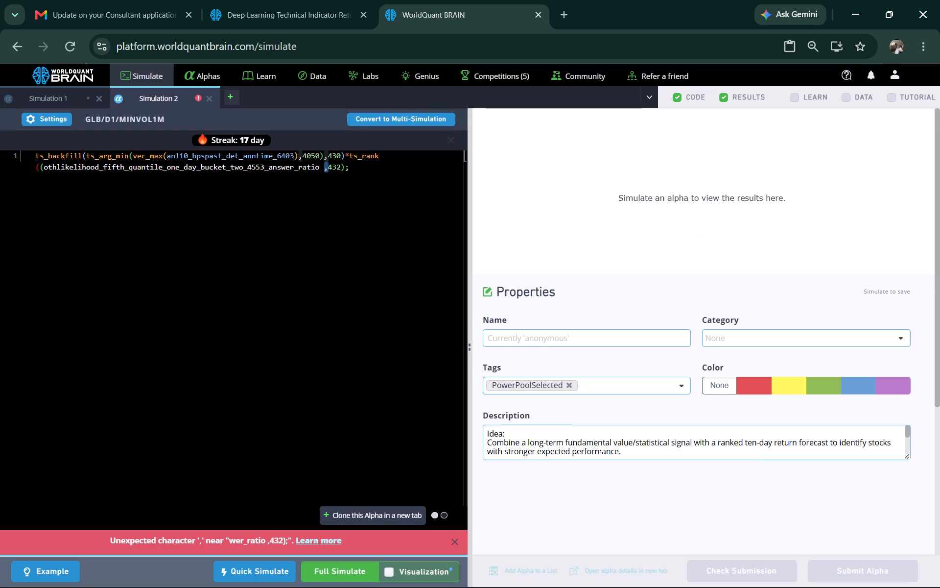
Delete the extra opening parenthesis after ts_rank and rerun the full simulation.
click(193, 211)
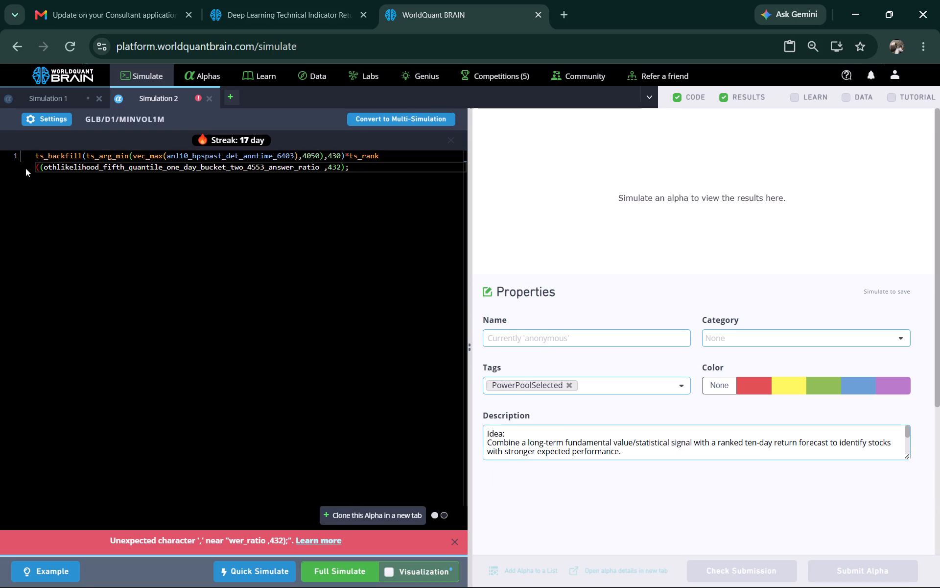
click(41, 168)
key(BackSpace)
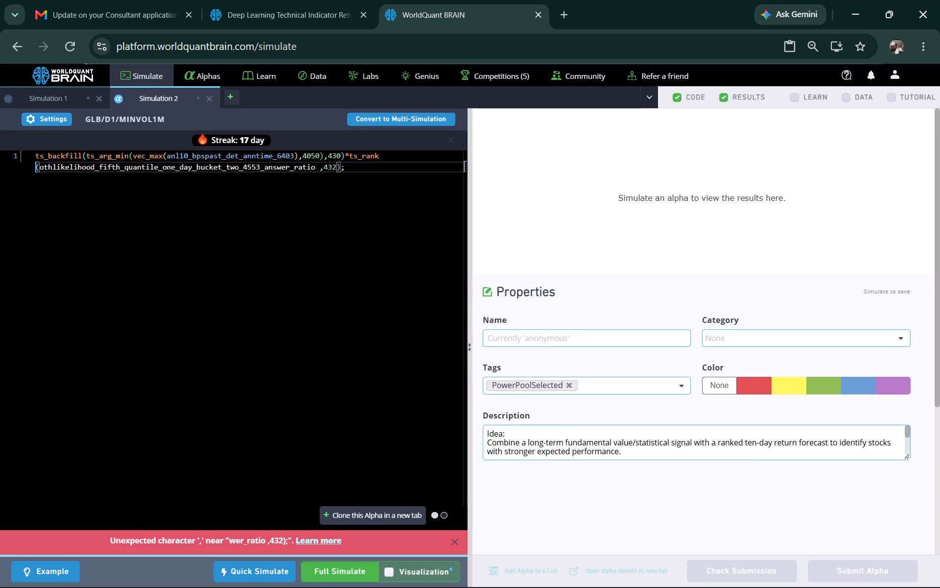
click(323, 572)
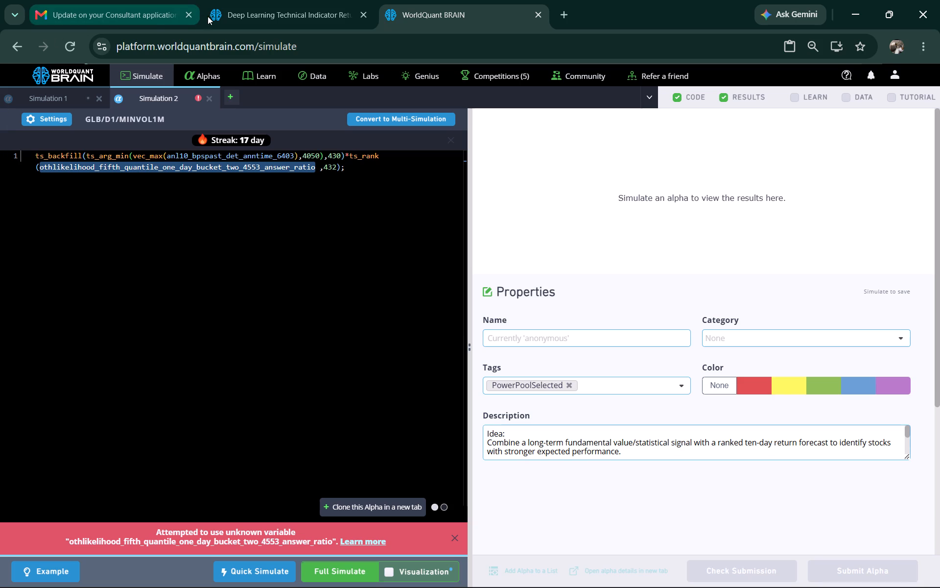
Set the universe of the Deep Learning Technical Indicator Returns dataset's field list to MINVOL1M.
click(256, 15)
scroll(545, 229, up, 8)
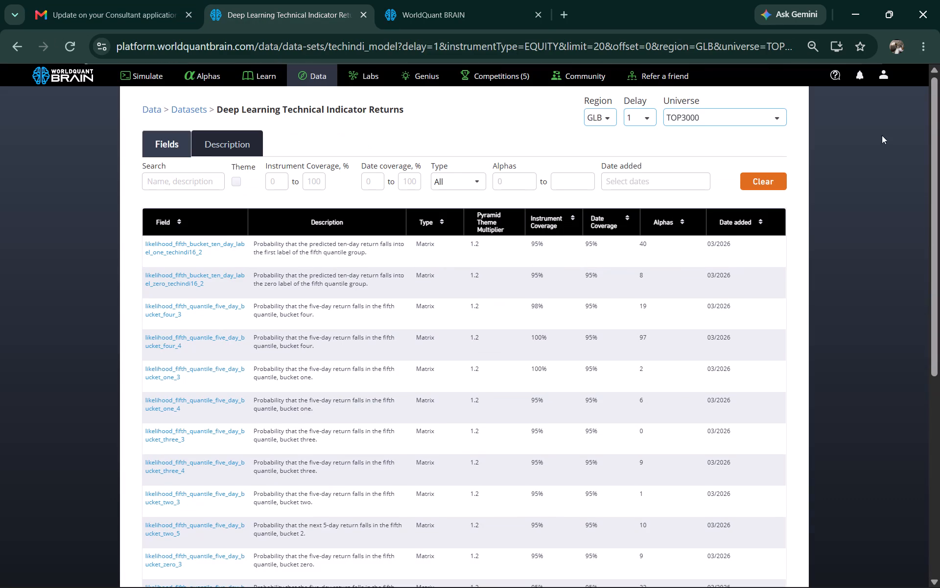
click(750, 120)
click(681, 163)
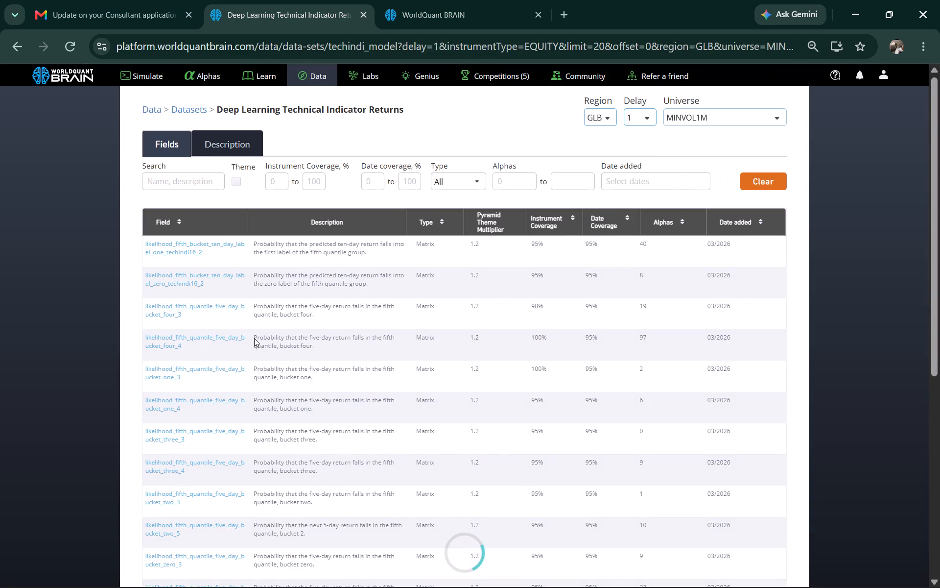
Replace the unknown variable inside ts_rank with the dataset's likelihood_fifth_bucket_ten_day_label_one_techindi16_2 field, and run a full simulation.
scroll(284, 279, down, 9)
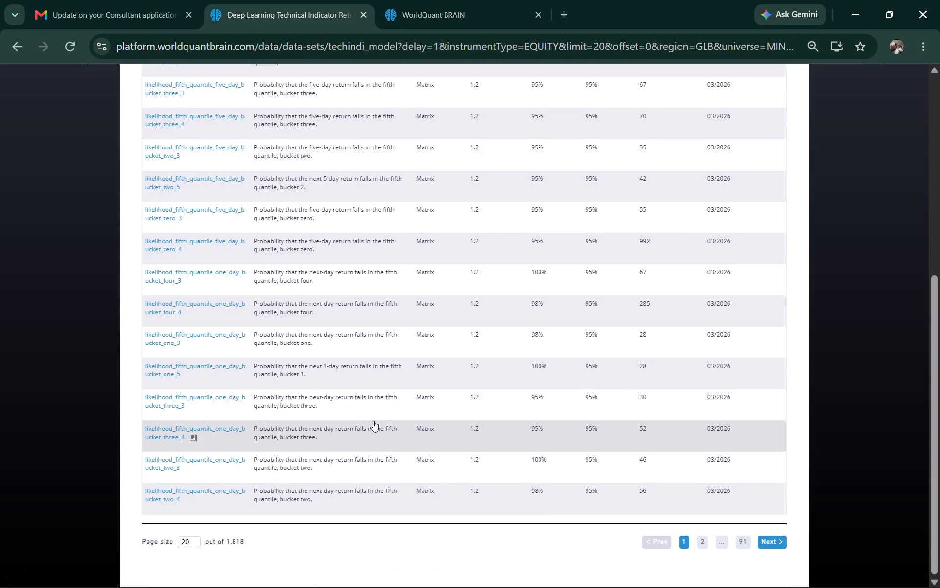
scroll(117, 409, up, 4)
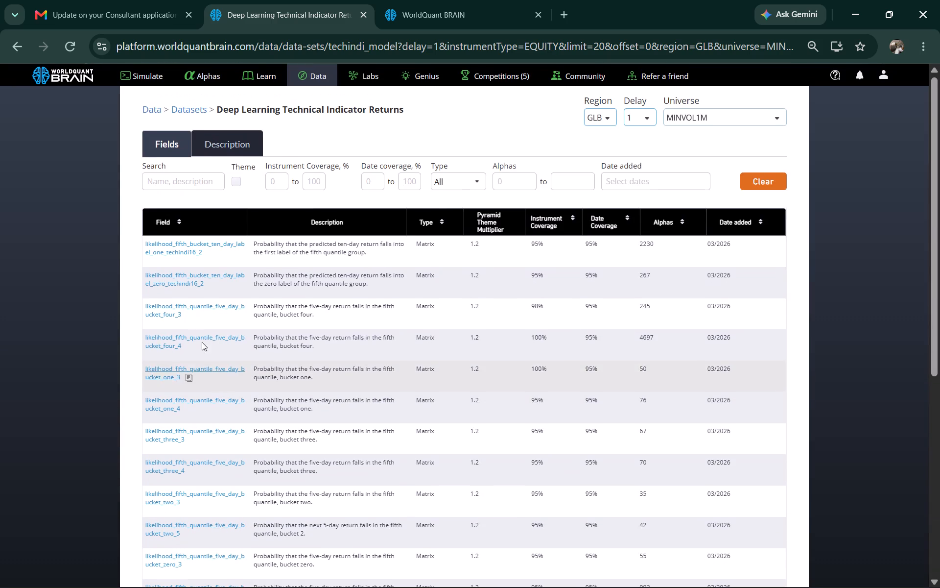
click(216, 250)
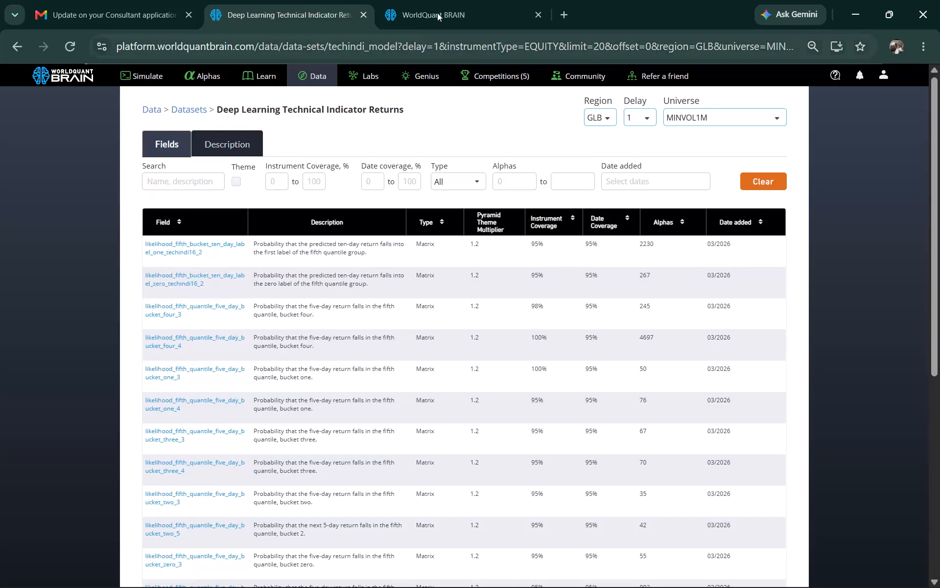
click(448, 10)
double_click(145, 174)
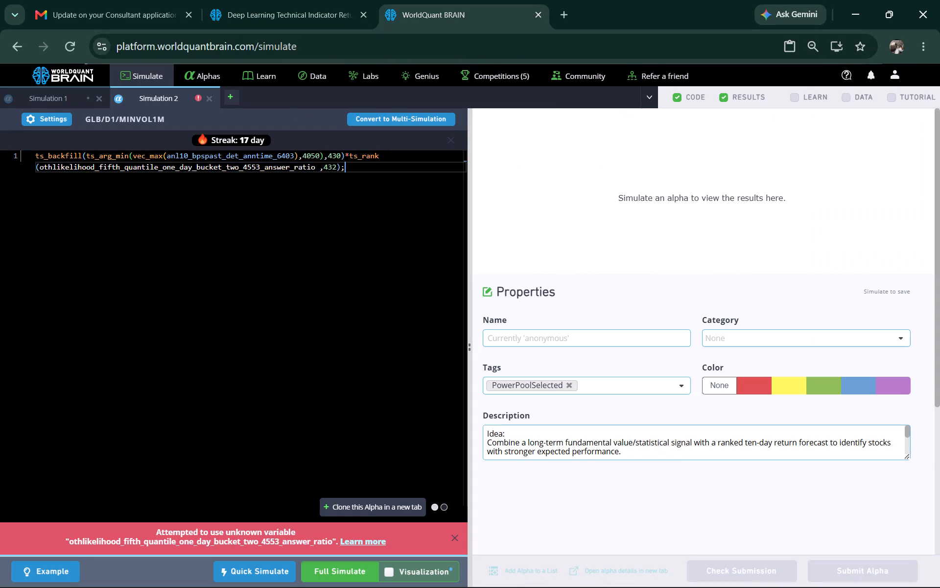
double_click(144, 171)
right_click(144, 170)
click(169, 224)
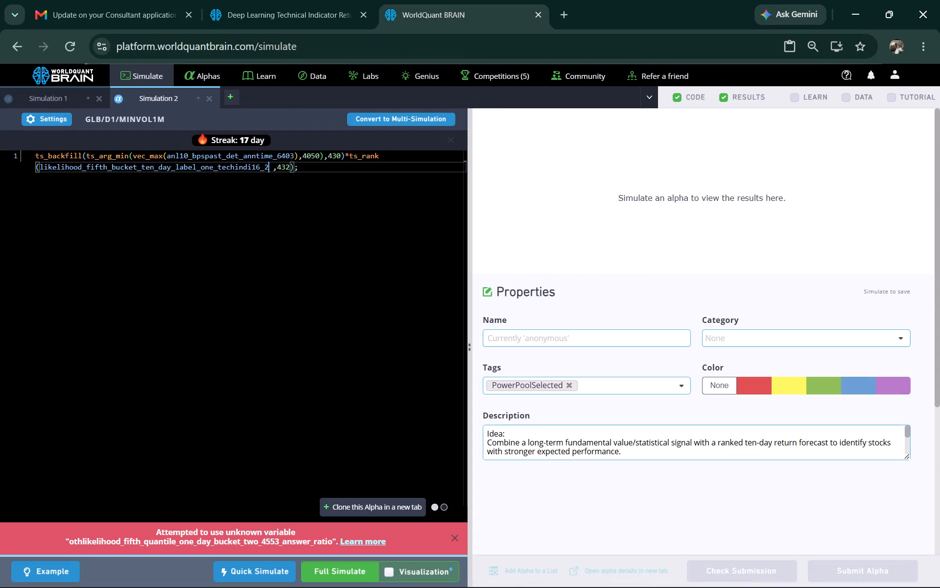
click(341, 566)
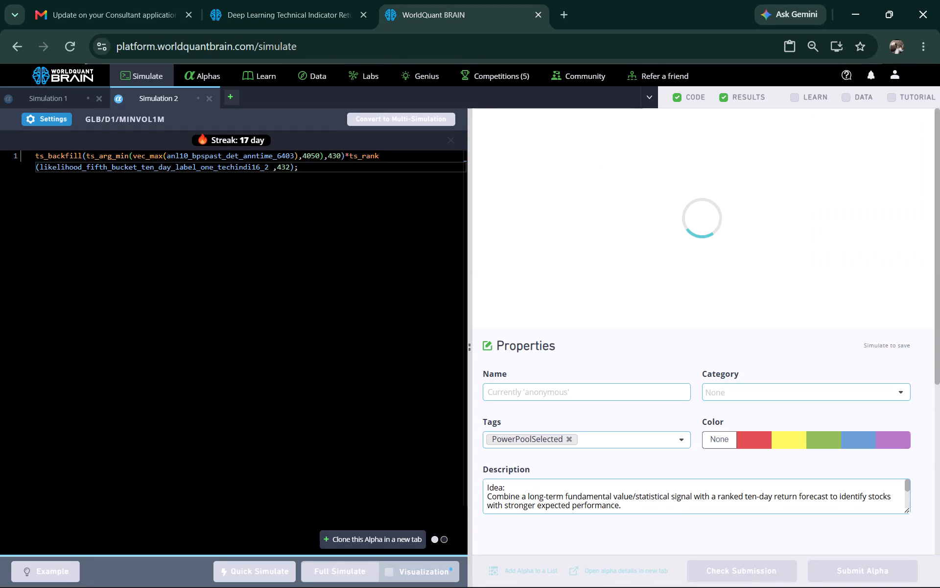
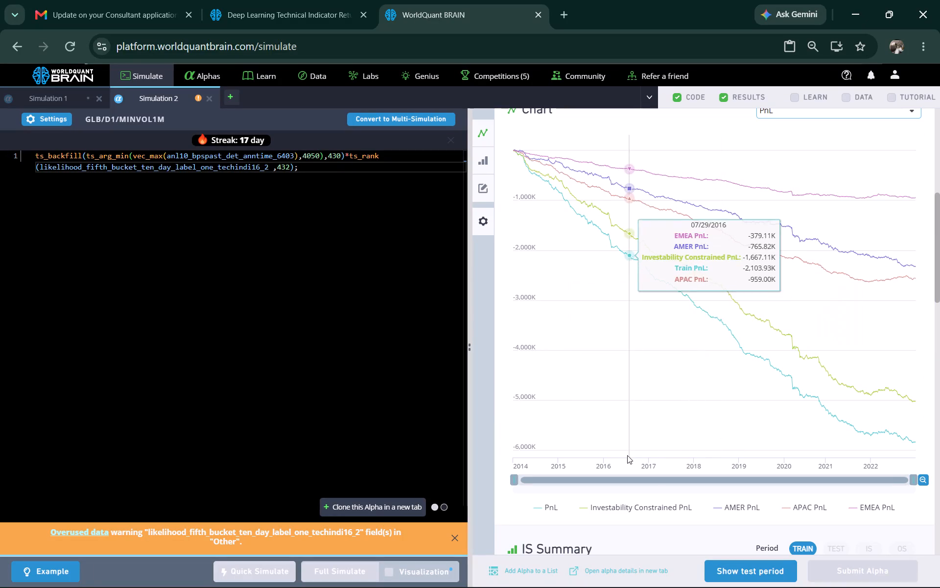
Insert a minus sign before likelihood_fifth_bucket_ten_day_label_one_techindi16_2 inside ts_rank.
scroll(651, 431, down, 2)
scroll(683, 383, down, 1)
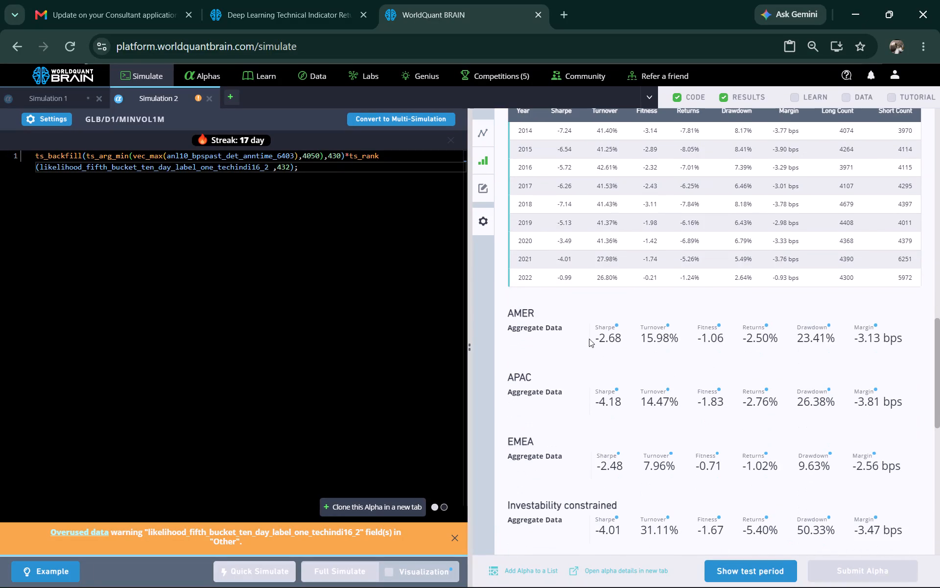
click(37, 165)
click(40, 165)
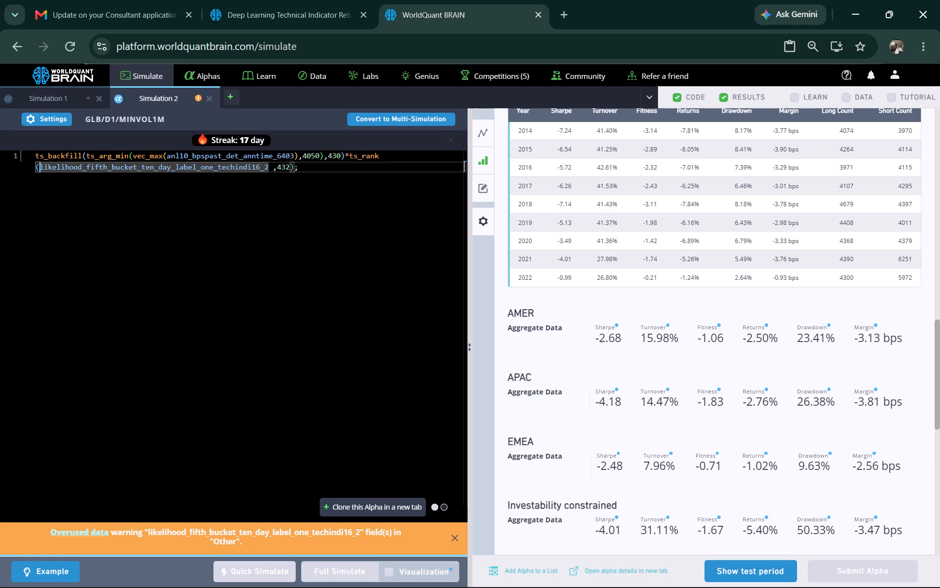
key(minus)
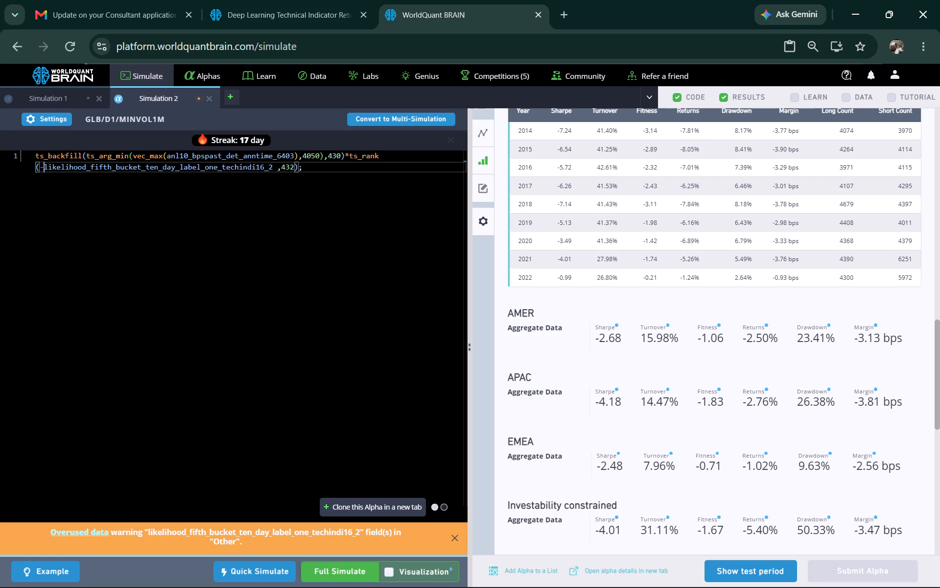
Examine the simulation's train-period IS Summary, including the yearly table and the regional and investability-constrained aggregates.
scroll(688, 421, down, 3)
scroll(692, 416, up, 3)
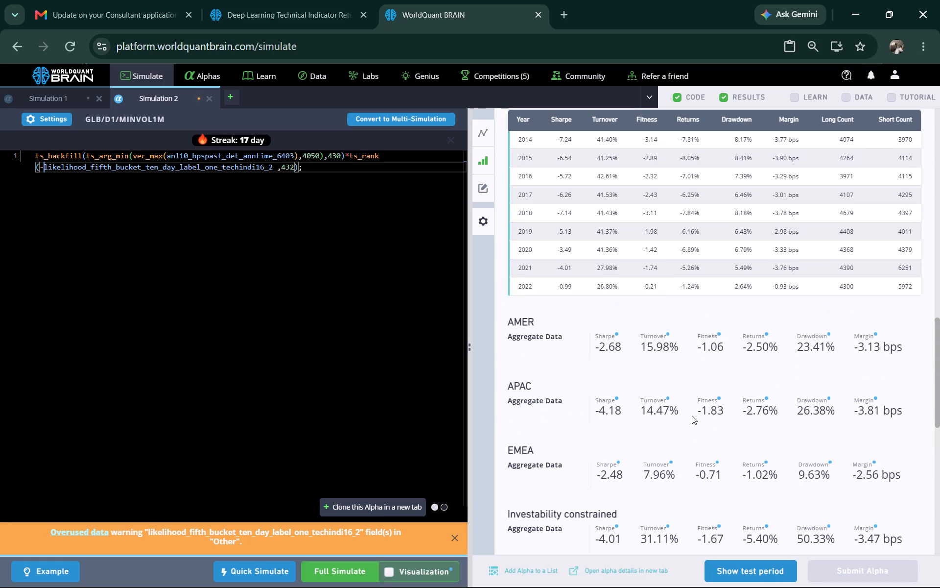
scroll(692, 416, up, 1)
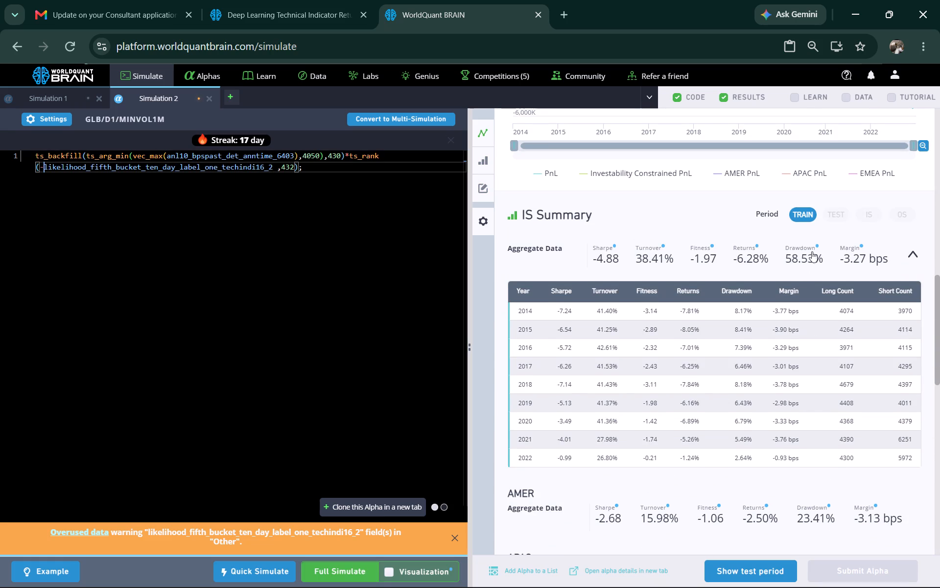
scroll(812, 251, up, 1)
scroll(825, 324, down, 2)
scroll(814, 316, up, 1)
double_click(864, 211)
scroll(689, 318, down, 1)
scroll(705, 397, down, 2)
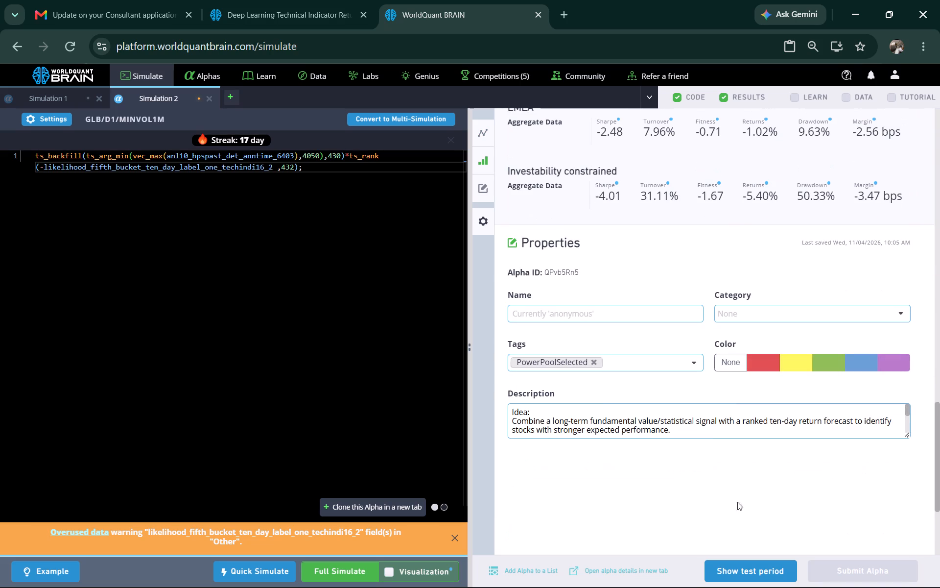
Show the test period, switch the IS Summary to the IS period, and review the regional aggregates, correlation and IS Testing Status.
click(753, 566)
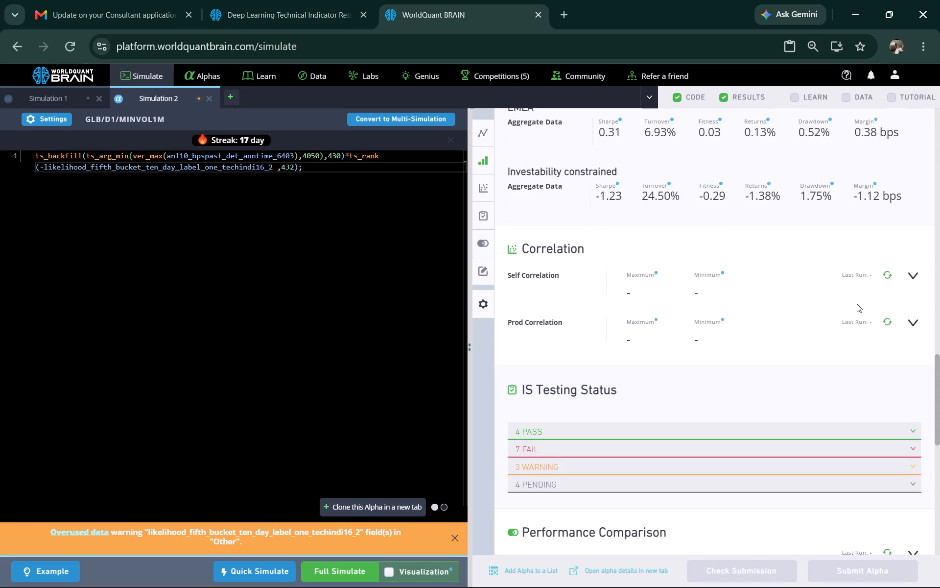
scroll(857, 305, up, 1)
scroll(869, 239, up, 2)
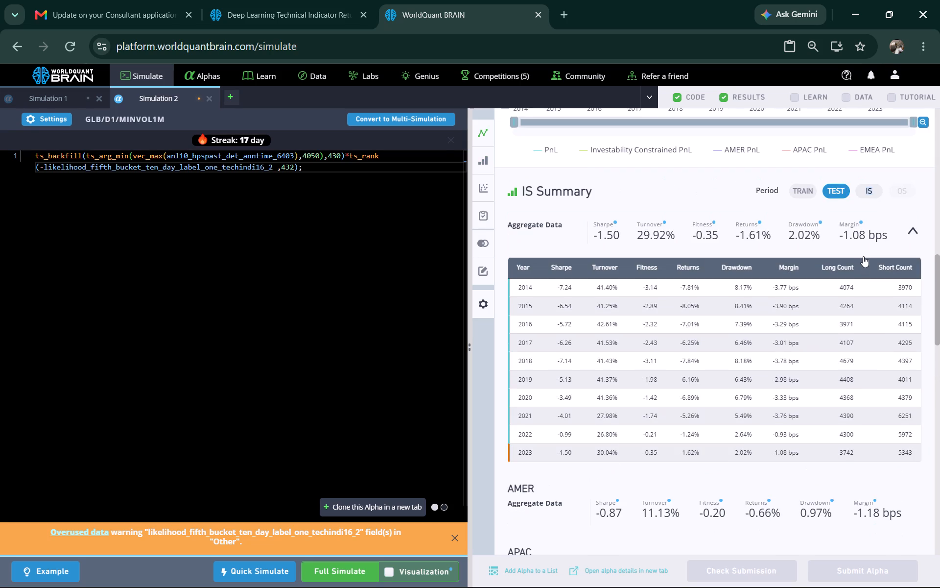
click(867, 198)
scroll(705, 294, down, 1)
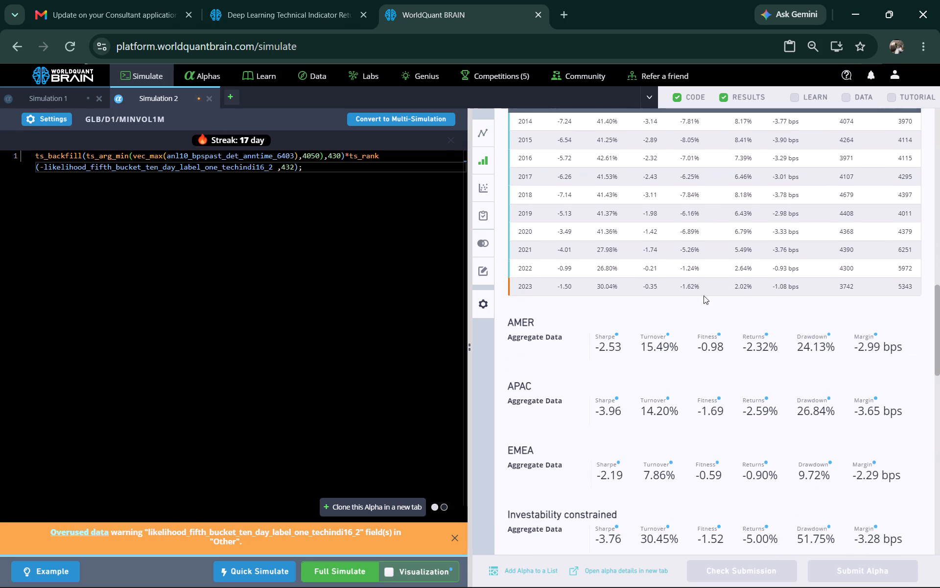
scroll(696, 341, down, 1)
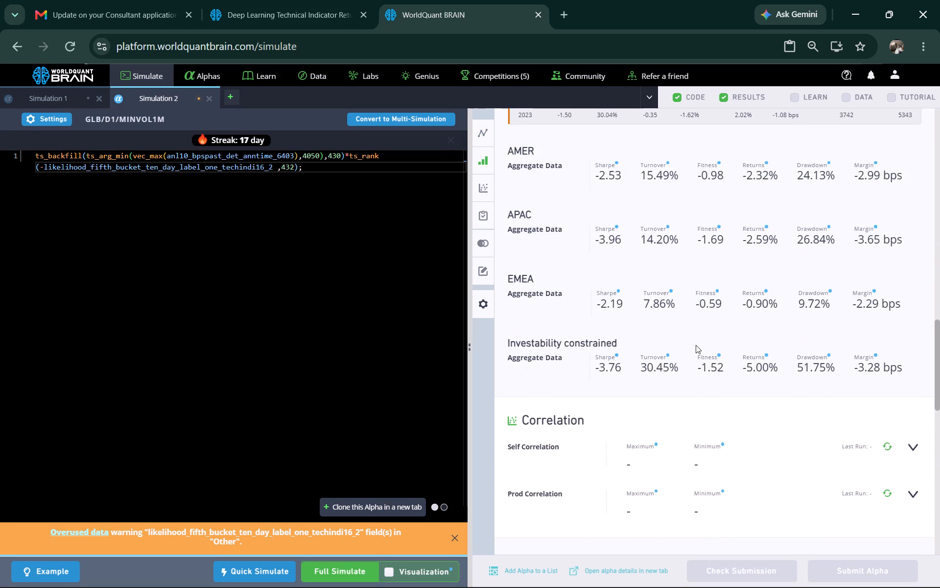
scroll(693, 349, down, 1)
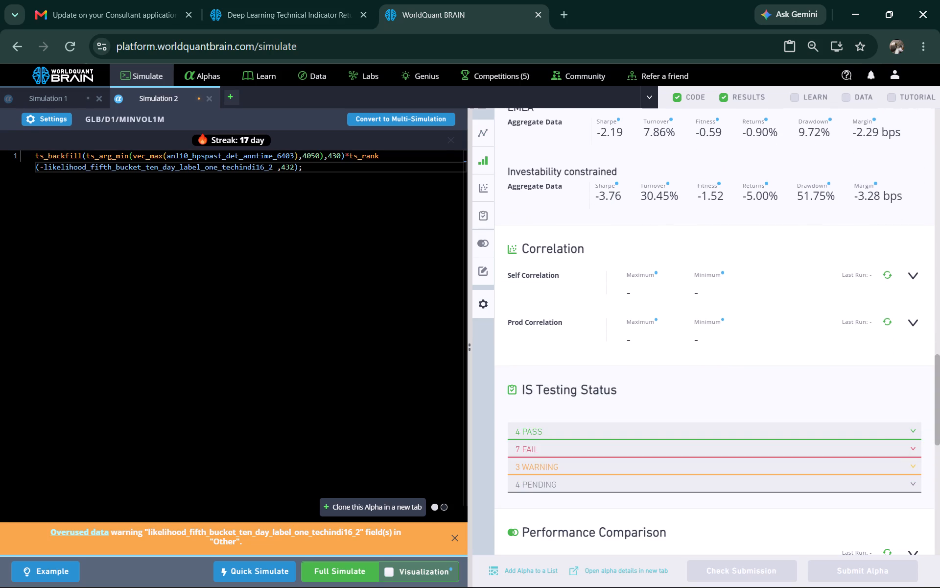
Run a full simulation of the expression with the negated ts_rank field.
click(327, 564)
click(332, 564)
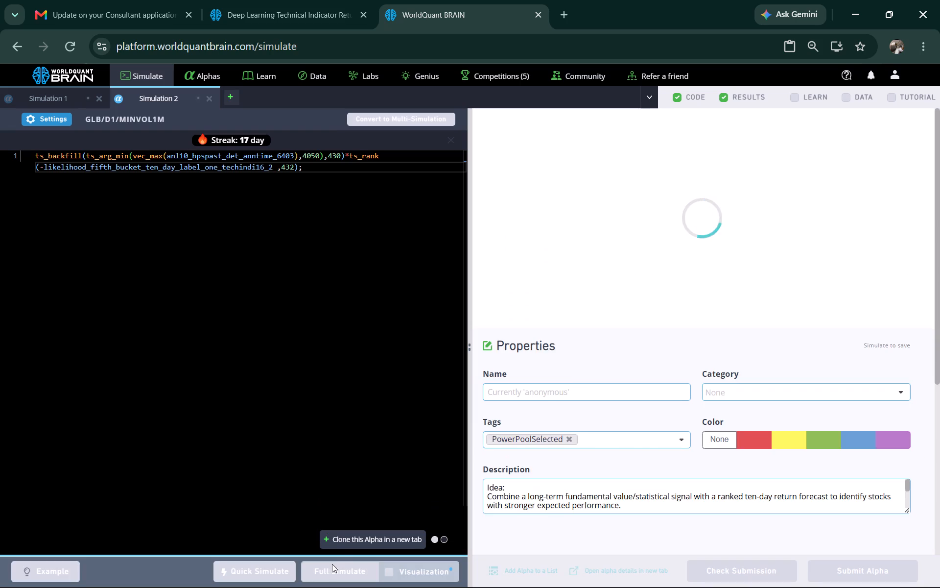
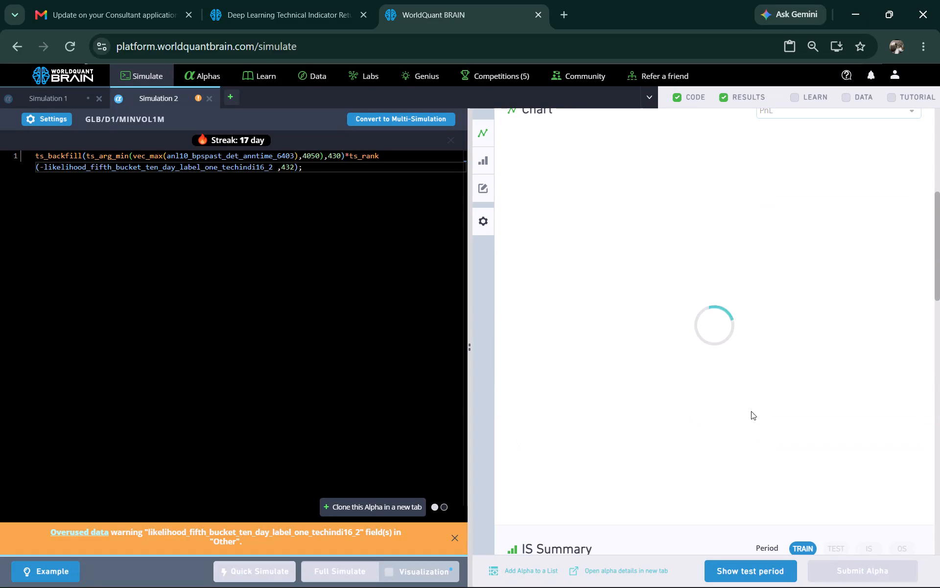
Show the simulation's test period and expand the warnings in IS Testing Status for review.
scroll(717, 412, down, 1)
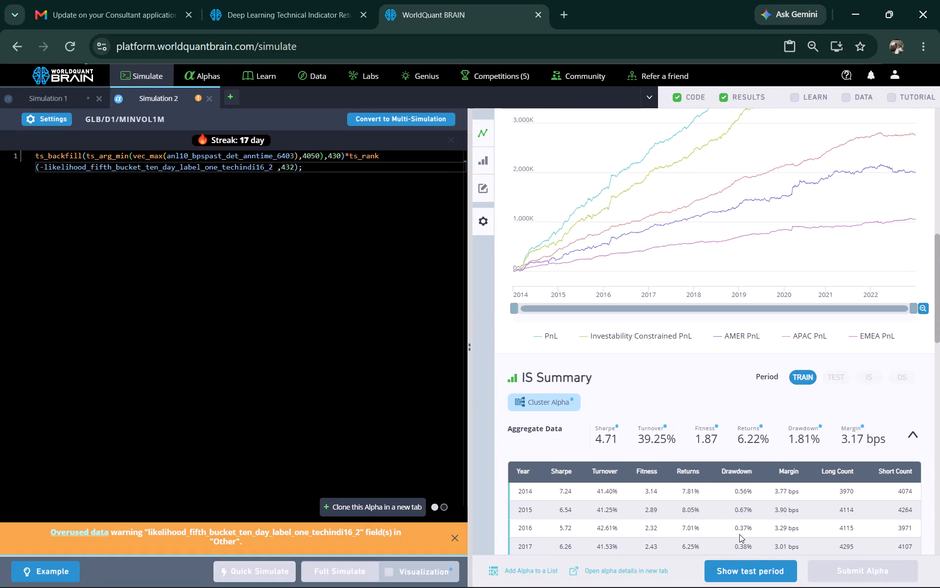
click(750, 562)
scroll(757, 354, down, 4)
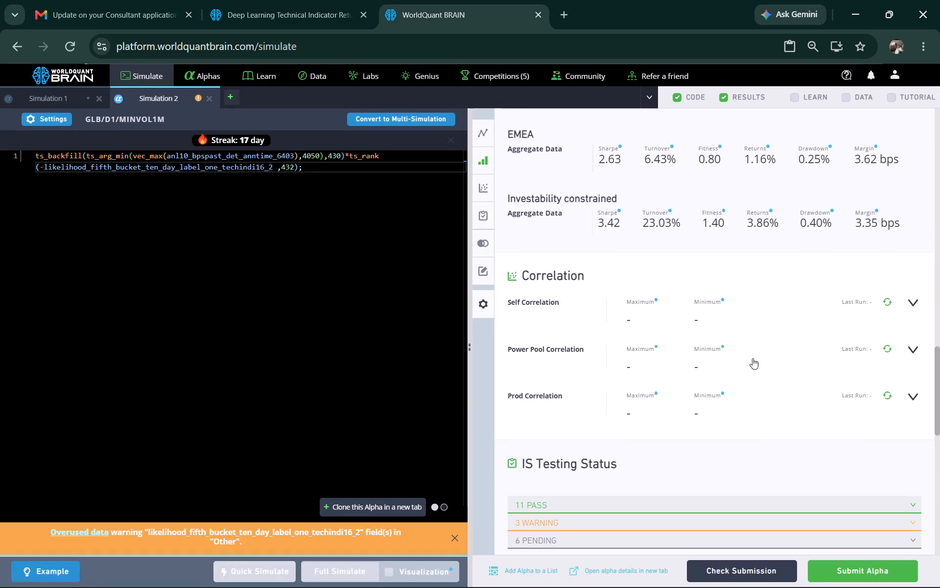
scroll(752, 361, down, 2)
scroll(751, 363, up, 1)
click(679, 347)
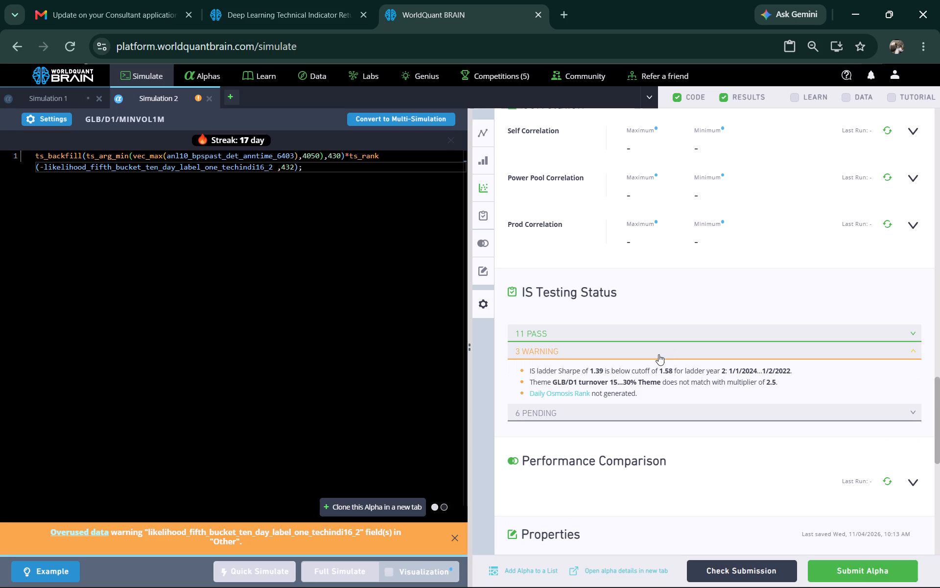
Run the Prod Correlation and Power Pool Correlation checks for the simulated alpha.
click(886, 224)
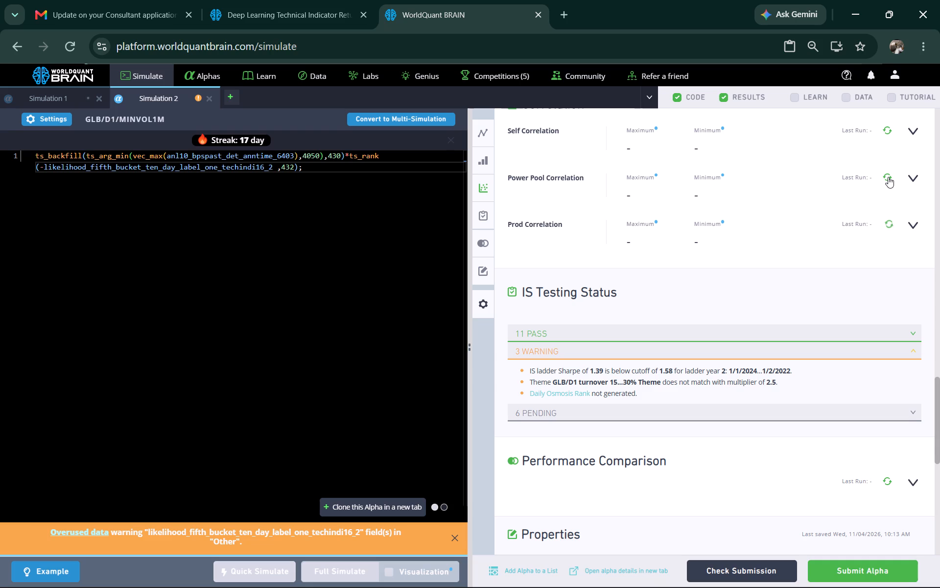
click(888, 177)
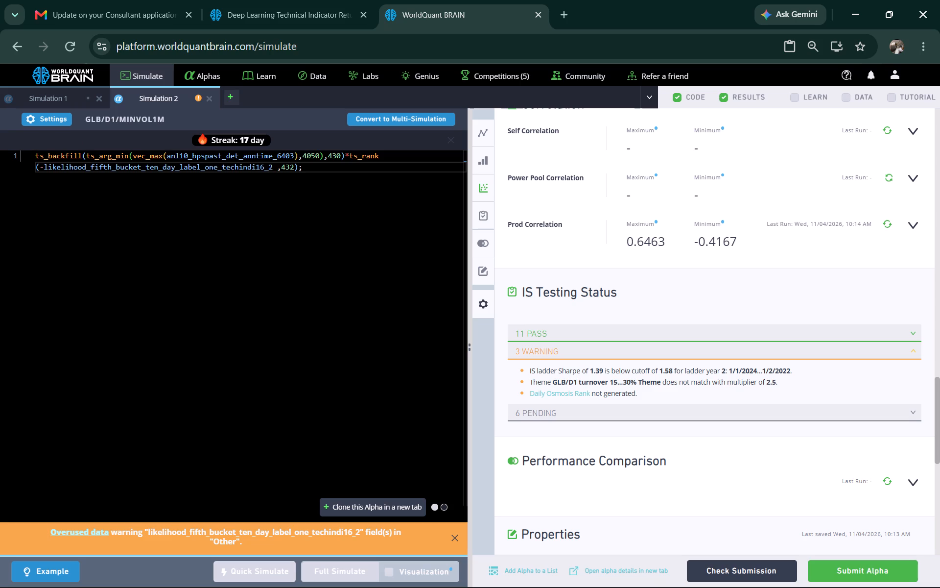
scroll(795, 315, up, 3)
scroll(734, 316, down, 2)
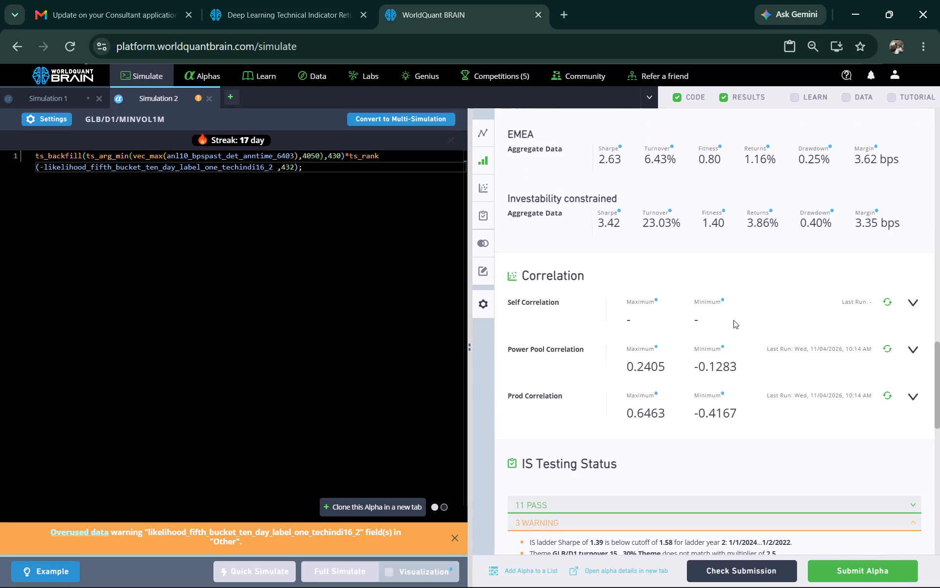
Switch the IS Summary to the IS period and review the yearly table plus the regional and investability-constrained aggregates.
scroll(815, 297, up, 1)
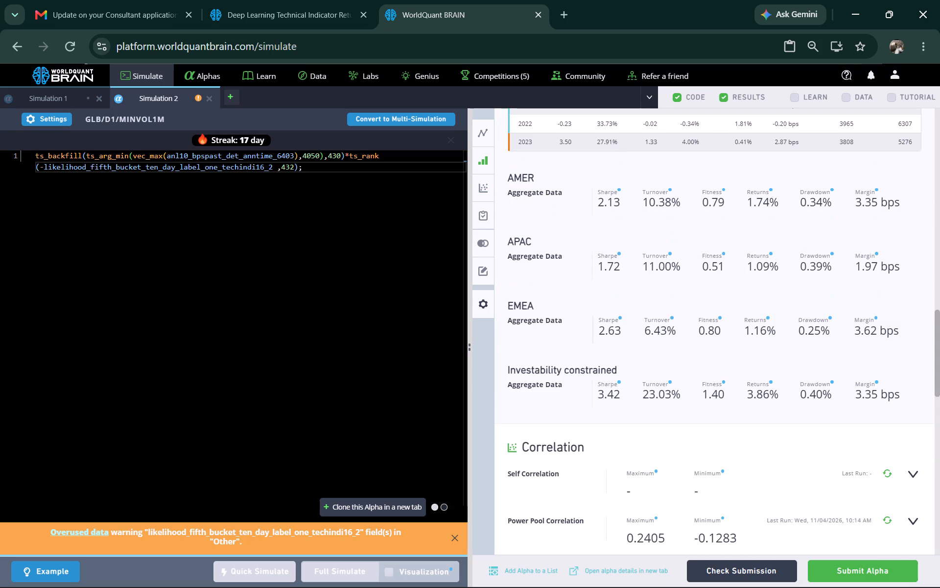
scroll(711, 317, up, 3)
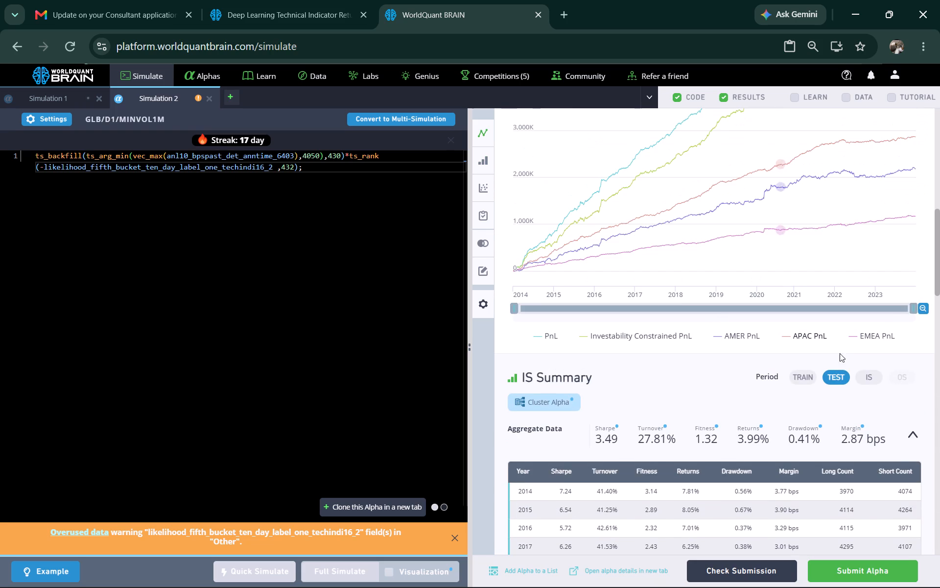
click(865, 375)
scroll(805, 357, down, 2)
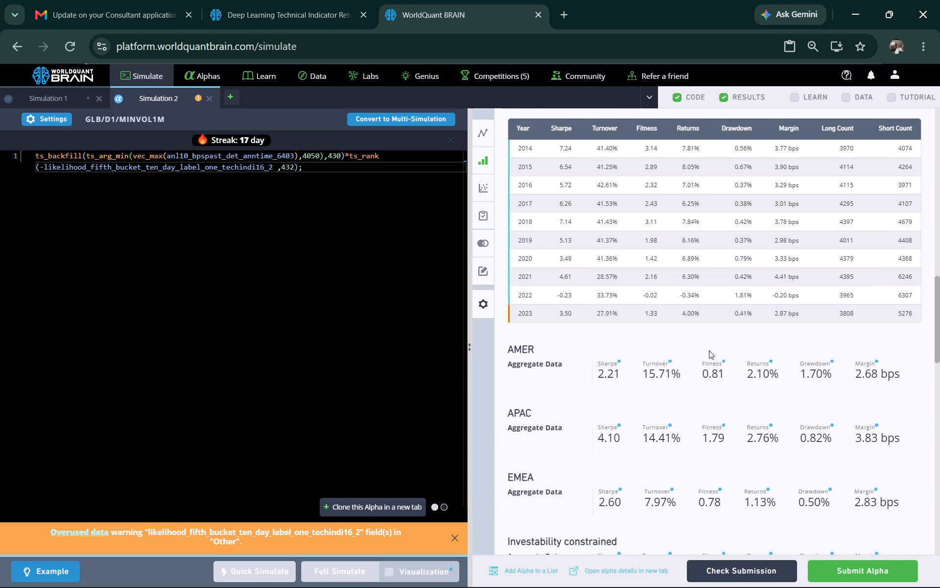
scroll(691, 346, down, 1)
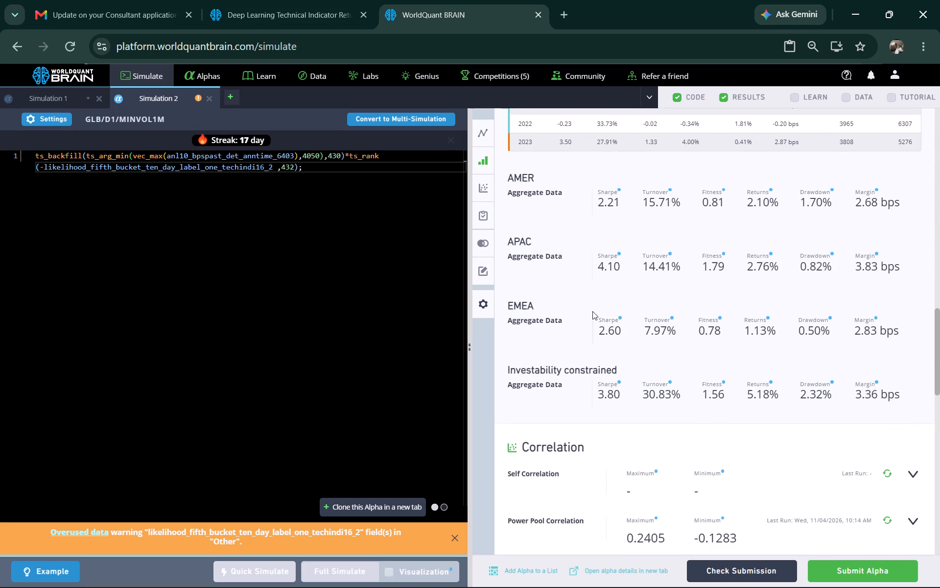
Capture a screenshot of the simulation page starting at the upper edge of the code editor area.
key(Print)
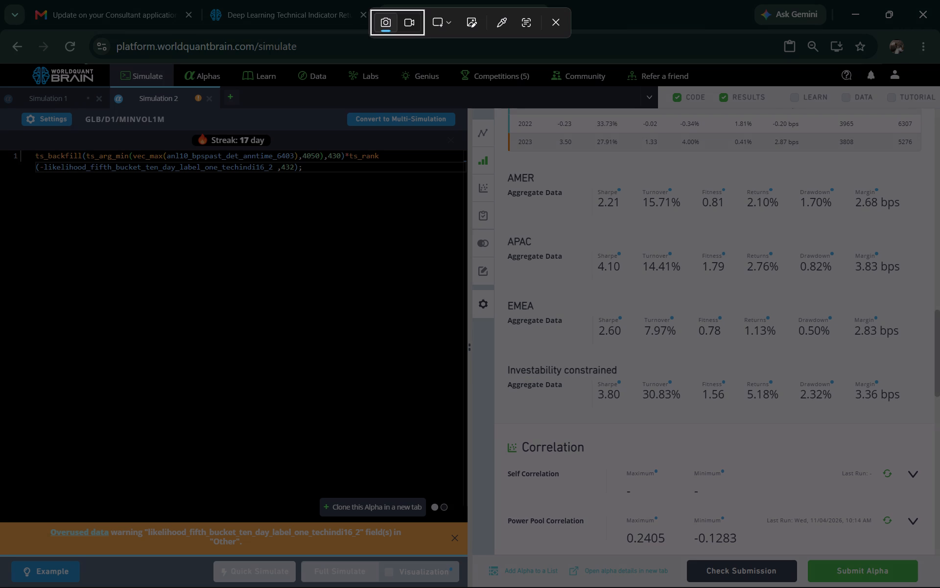
drag(0, 87, 26, 146)
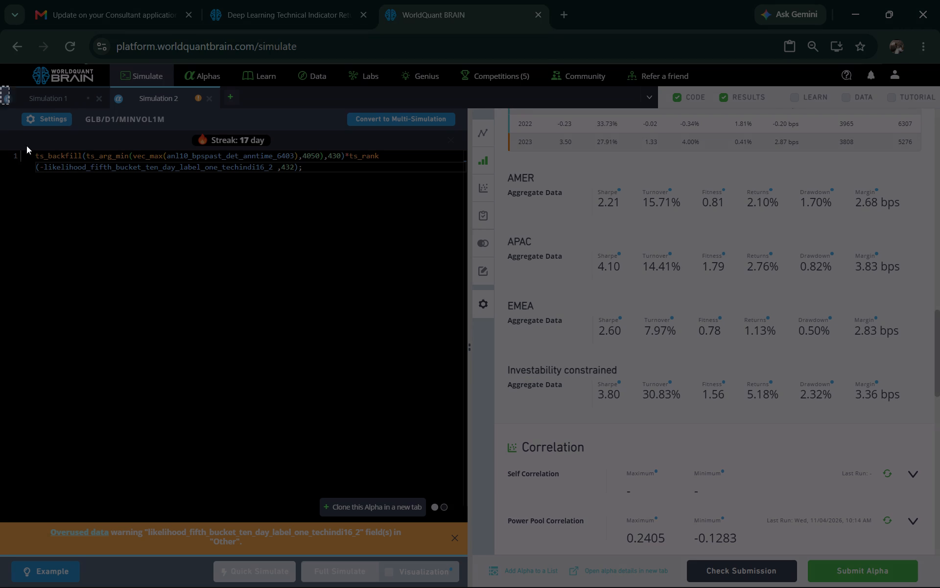
Capture the screenshot region covering the alpha code editor and the results with regional aggregates and correlations.
drag(26, 146, 939, 587)
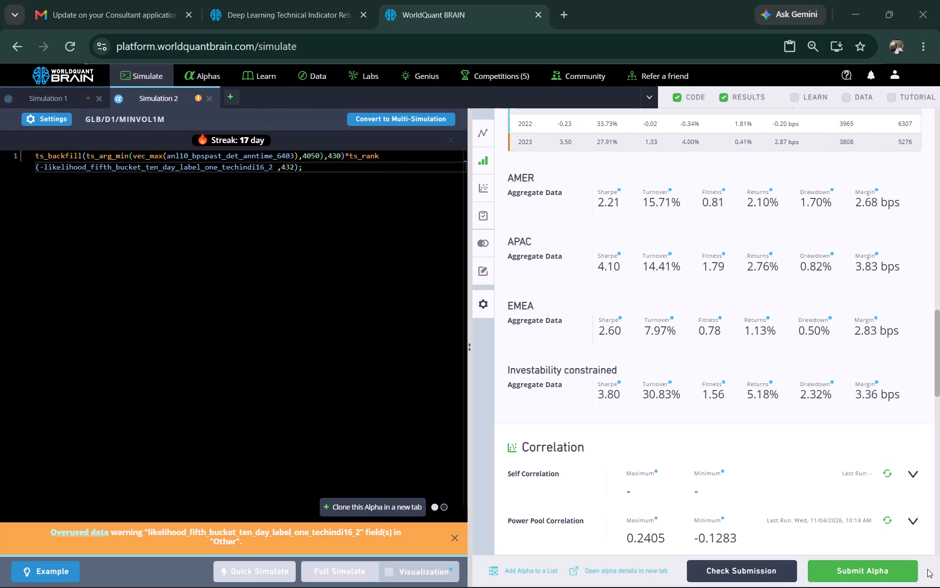
Switch the IS Summary to the TEST period and view its aggregate data.
scroll(711, 377, up, 3)
scroll(599, 358, up, 2)
scroll(604, 353, down, 2)
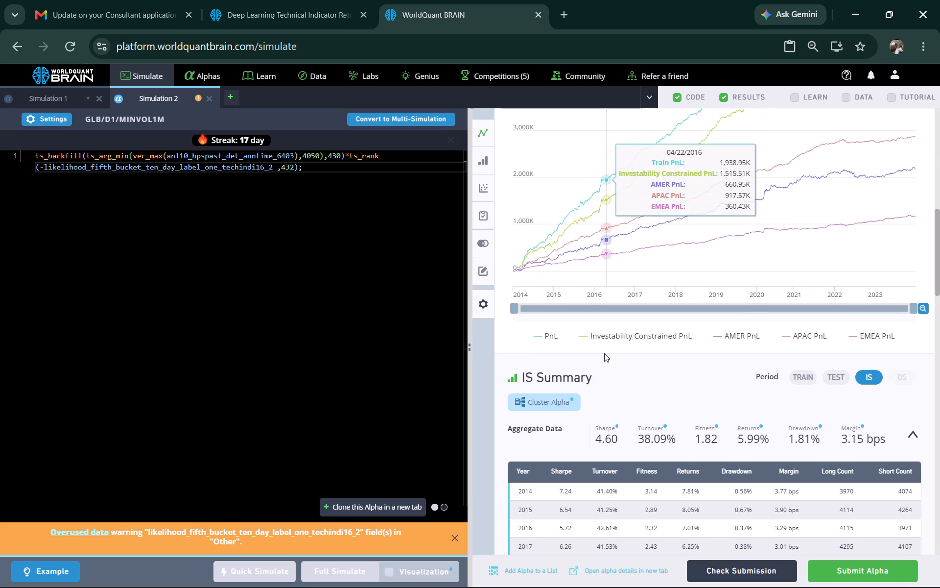
scroll(604, 353, down, 1)
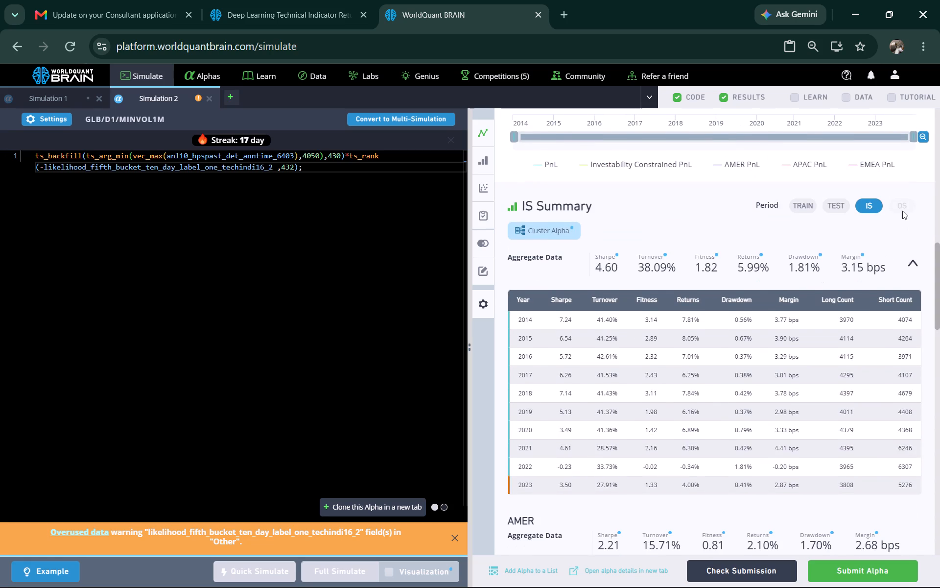
click(902, 210)
click(835, 213)
click(837, 208)
click(809, 206)
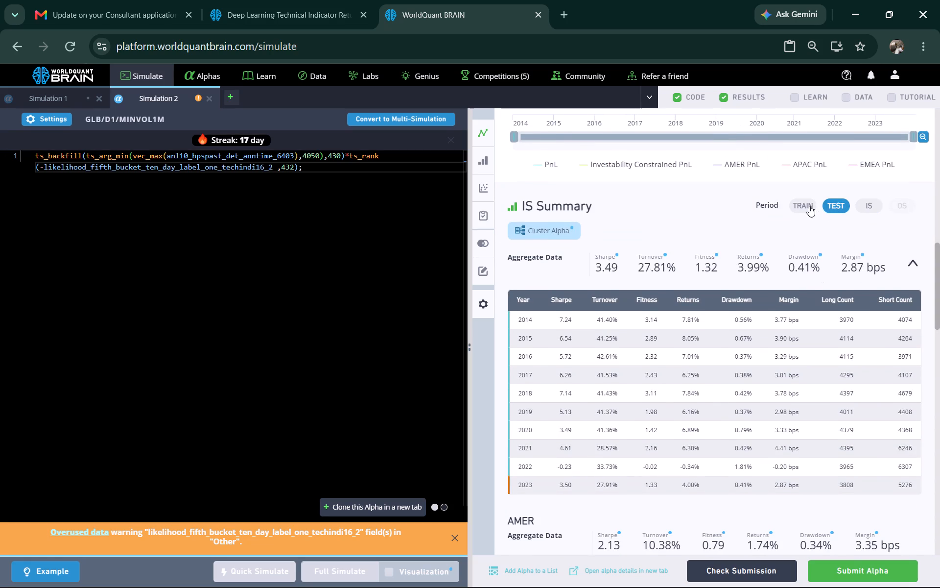
click(825, 201)
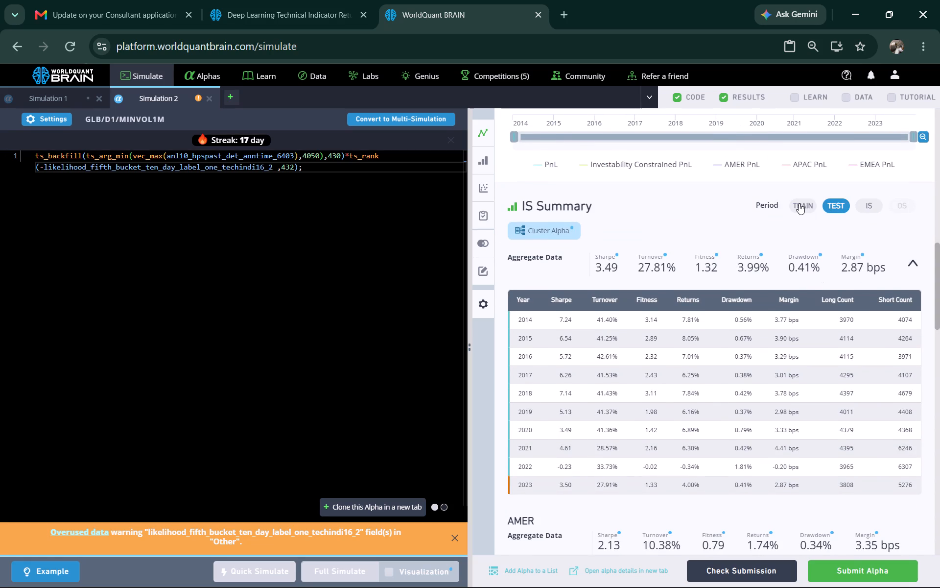
Switch the IS Summary to the TRAIN period and review its yearly table, regional and investability-constrained aggregates, and the correlation section.
click(799, 203)
scroll(793, 216, down, 2)
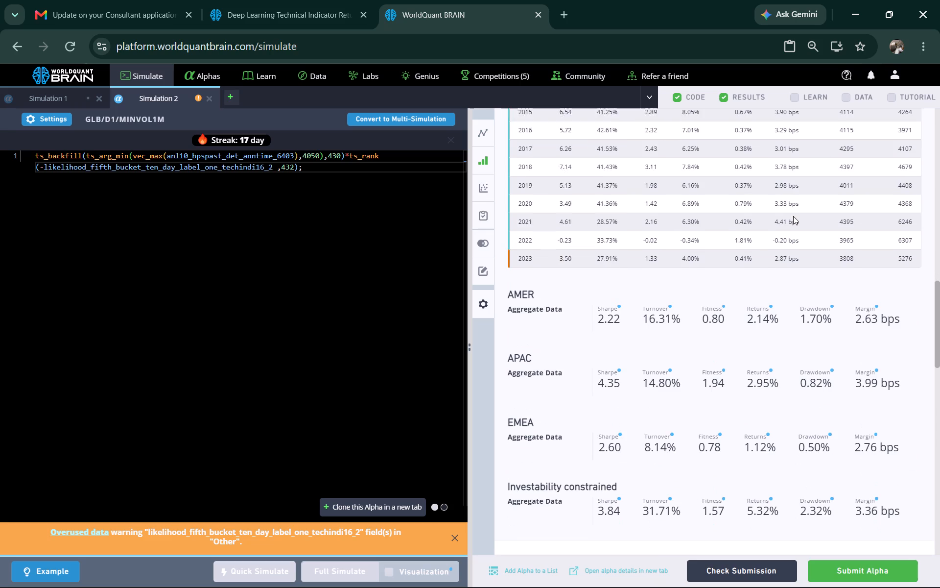
scroll(793, 216, down, 1)
scroll(793, 216, up, 1)
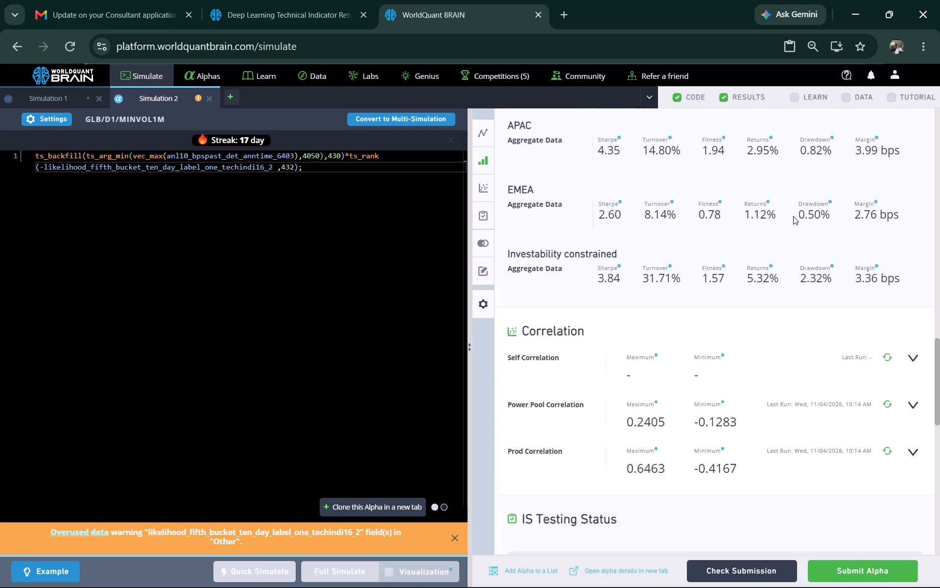
scroll(798, 214, up, 2)
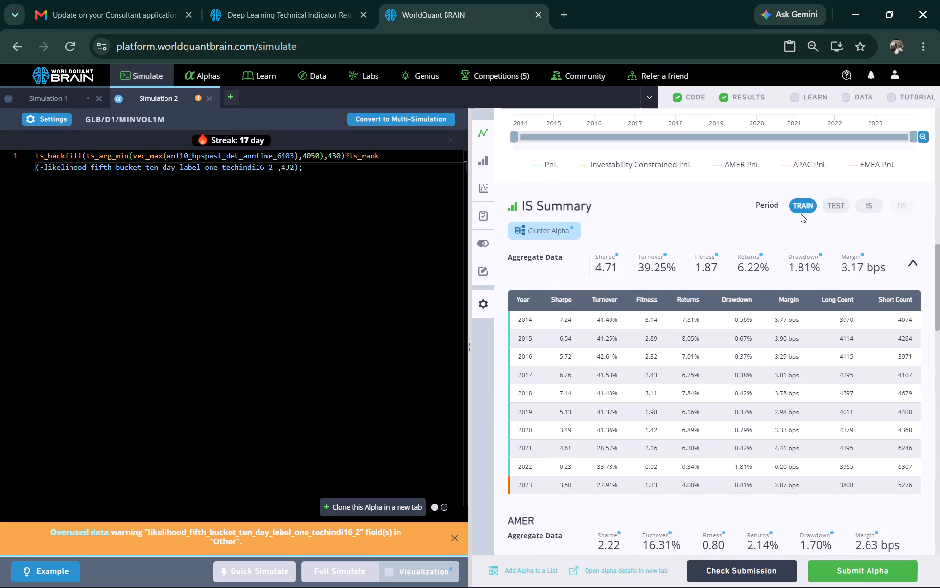
scroll(801, 214, down, 2)
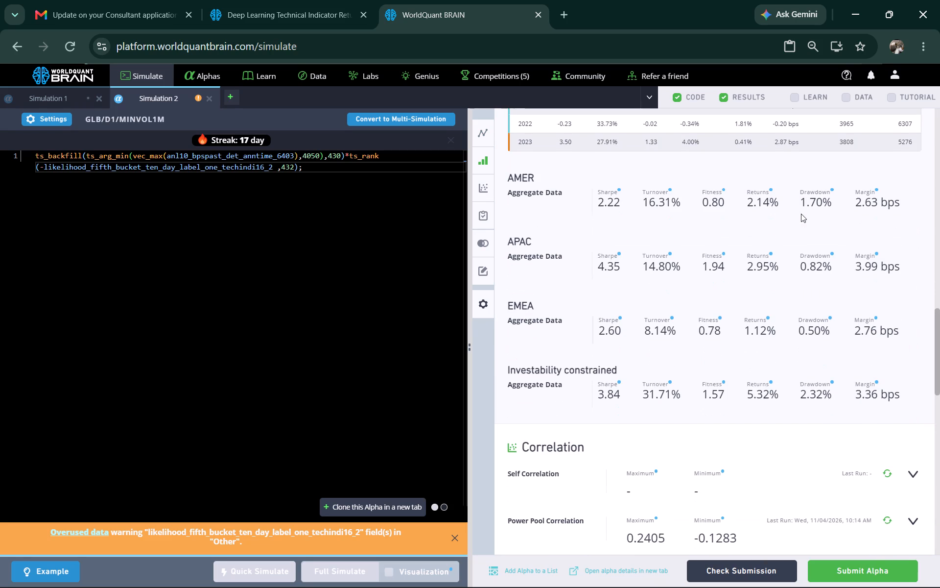
scroll(801, 214, up, 6)
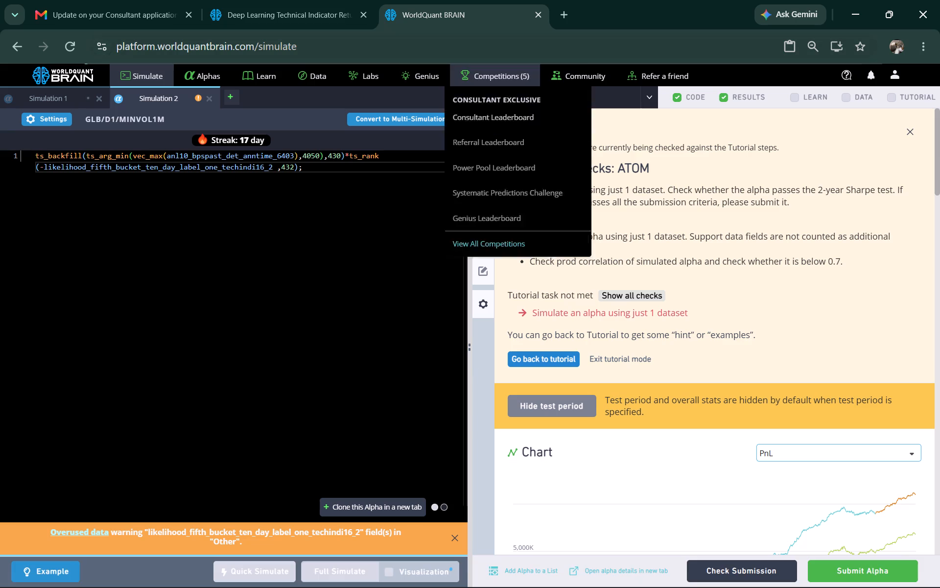
Switch to the Chrome browser from the desktop.
click(577, 571)
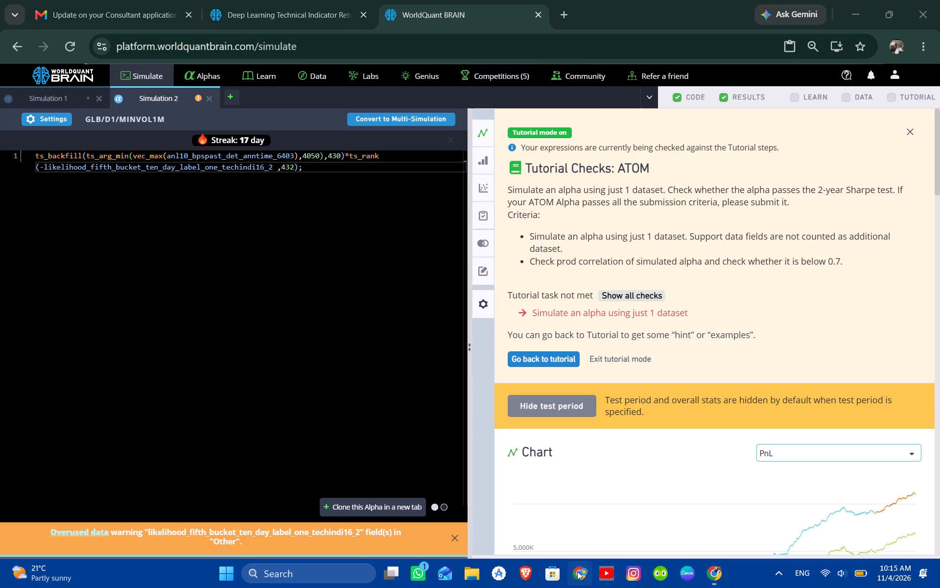
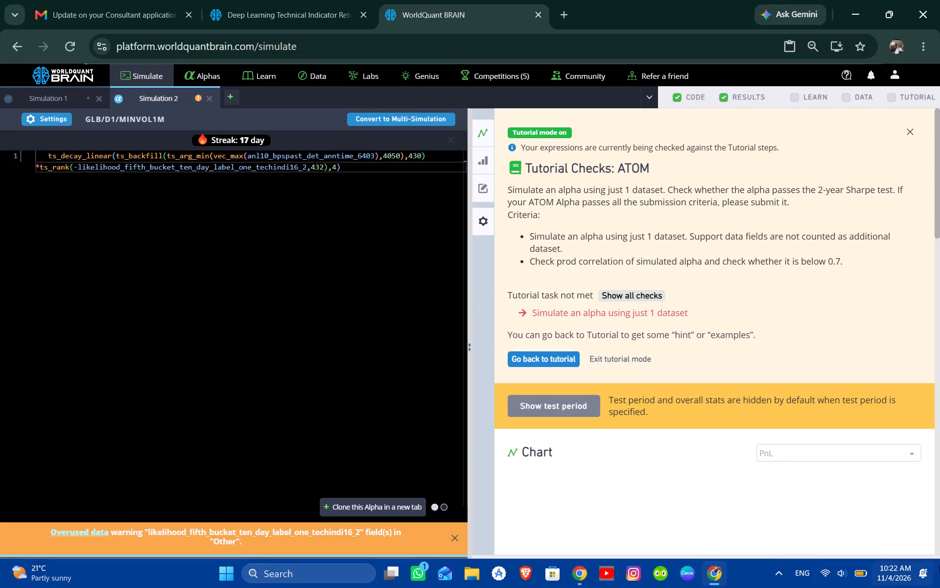
Examine the new simulation's training-period IS Summary, covering the yearly table, the regional aggregates and the investability constrained figures.
scroll(928, 579, down, 1)
scroll(755, 443, down, 1)
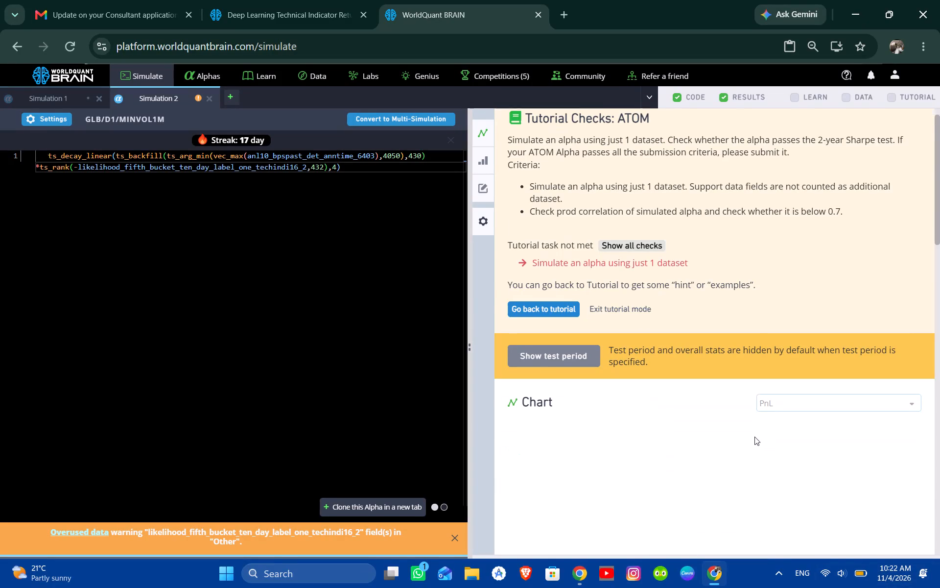
scroll(754, 437, down, 1)
scroll(754, 437, up, 1)
scroll(739, 425, down, 1)
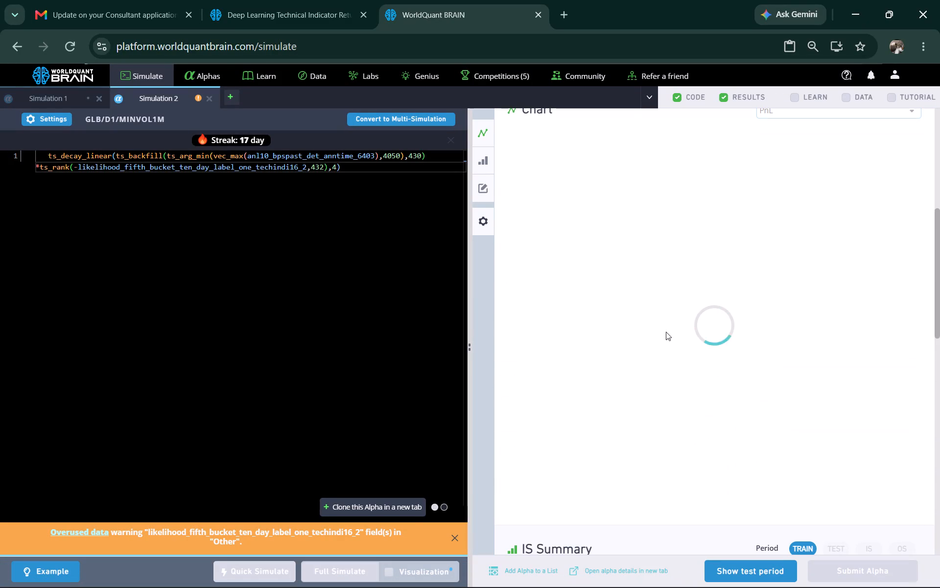
scroll(666, 332, down, 2)
scroll(706, 329, down, 1)
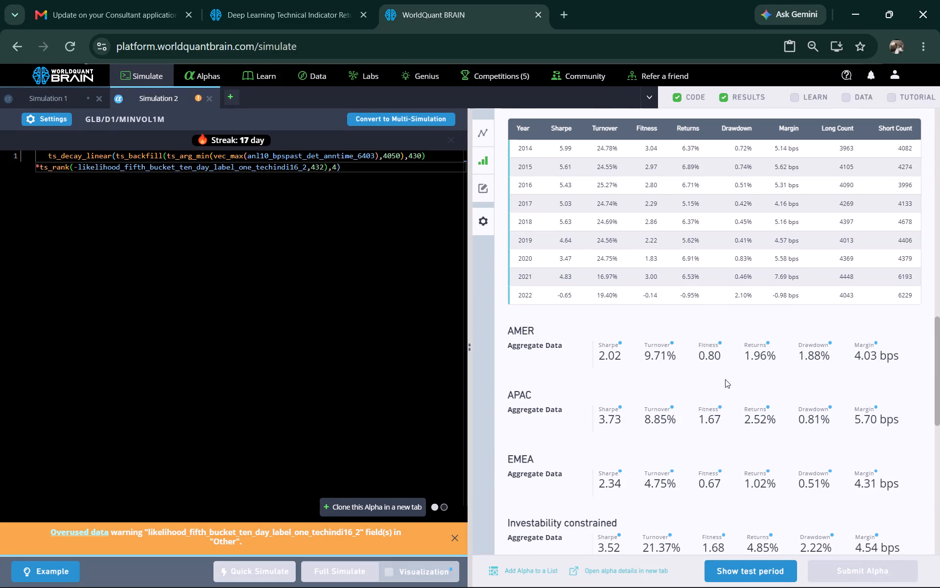
scroll(725, 379, up, 1)
scroll(767, 304, down, 2)
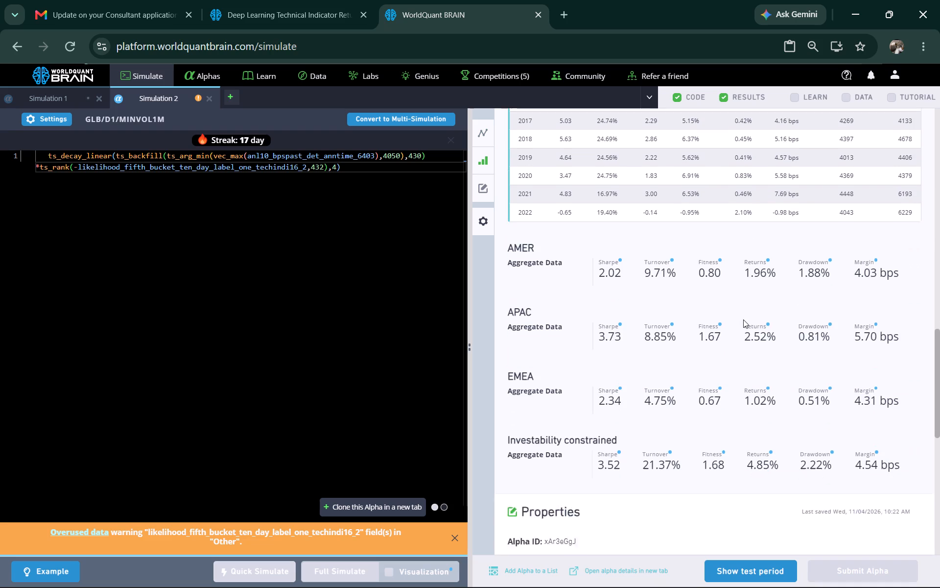
scroll(743, 319, up, 1)
scroll(861, 220, up, 1)
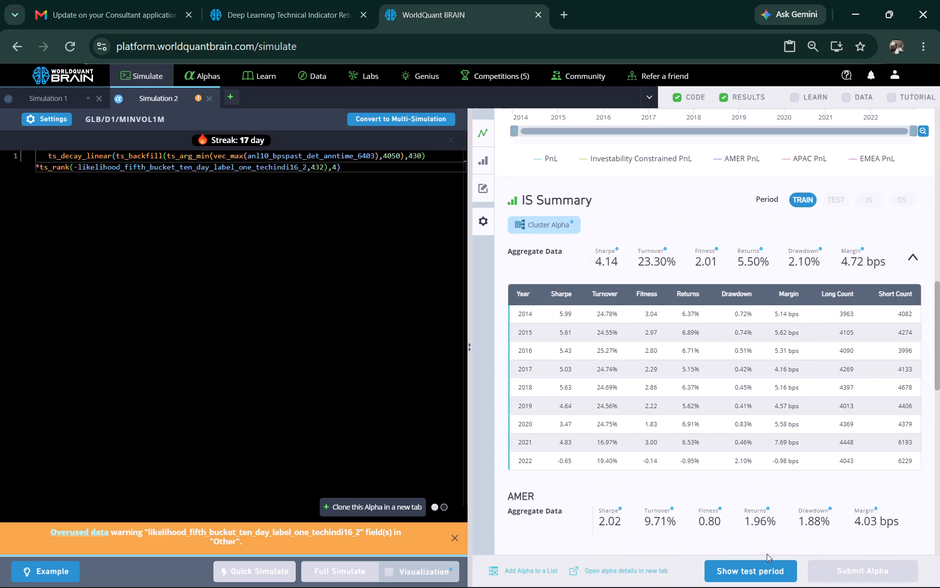
Reveal the alpha's hidden test period and expand the warnings under IS Testing Status.
click(762, 561)
scroll(737, 314, down, 2)
scroll(737, 314, up, 2)
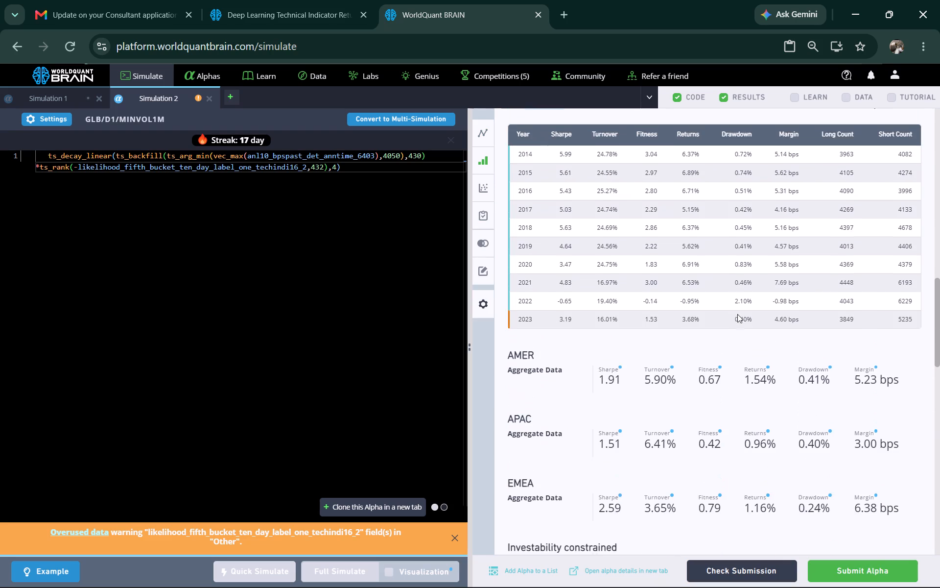
scroll(737, 314, down, 4)
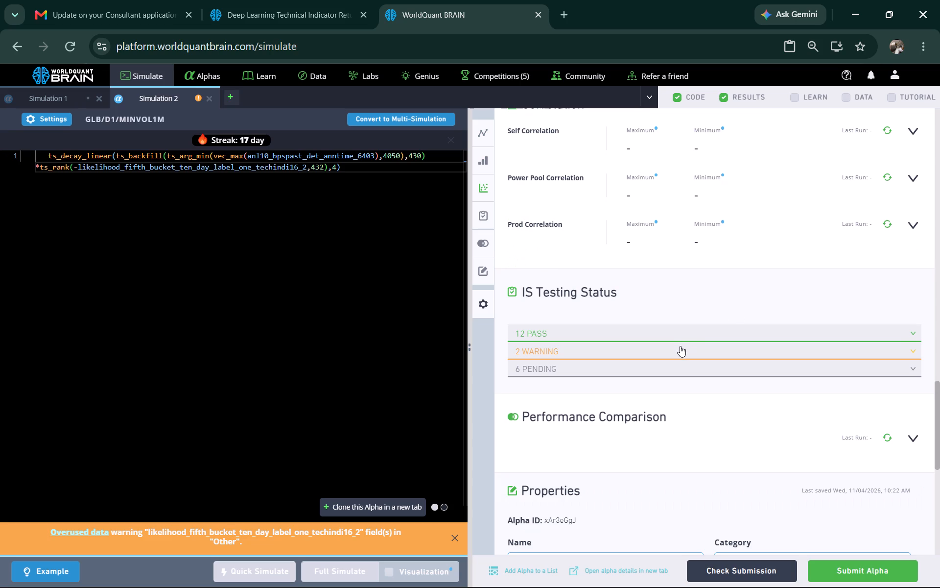
click(680, 346)
Switch the IS Summary to the full IS period and review the regional and investability constrained figures.
scroll(681, 345, up, 1)
scroll(781, 252, up, 1)
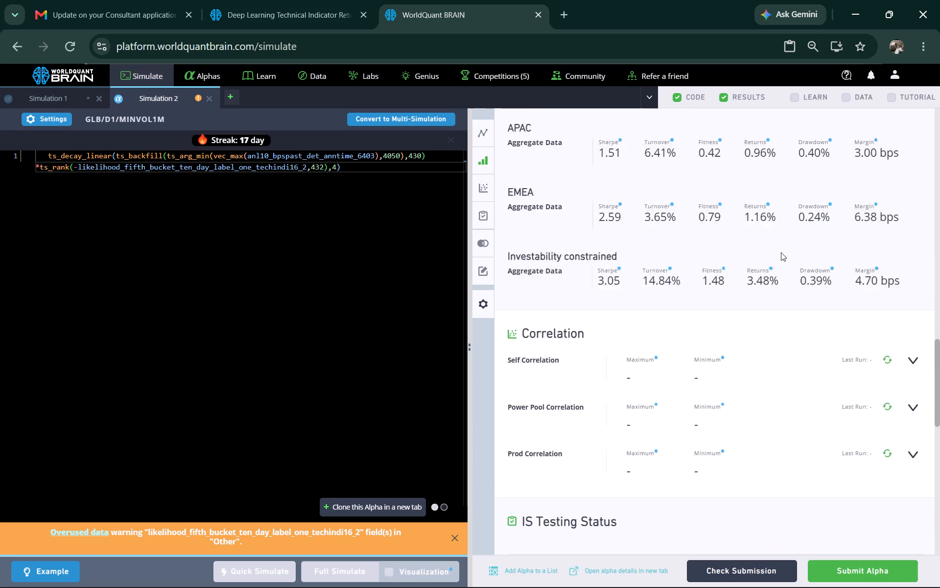
scroll(826, 230, up, 3)
scroll(831, 279, down, 1)
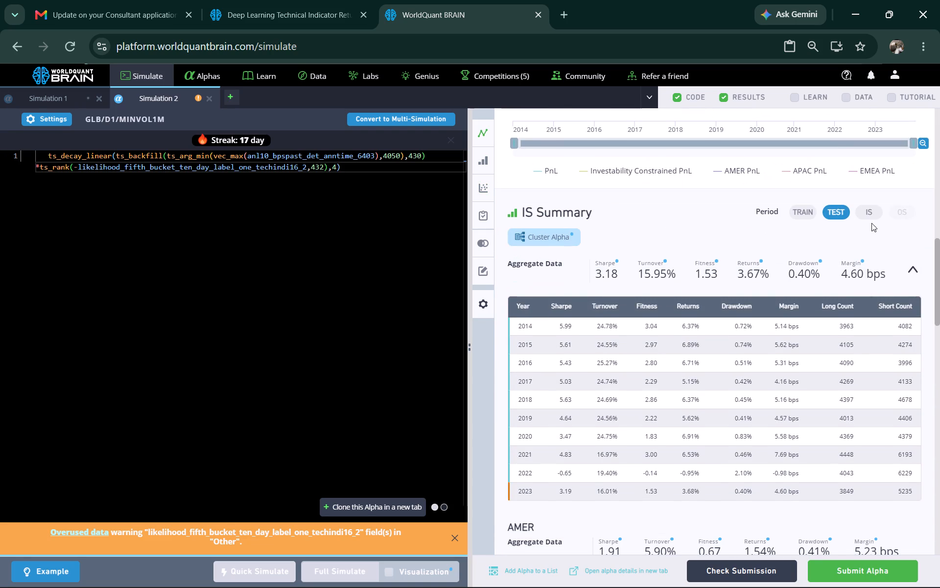
click(870, 206)
scroll(721, 289, down, 3)
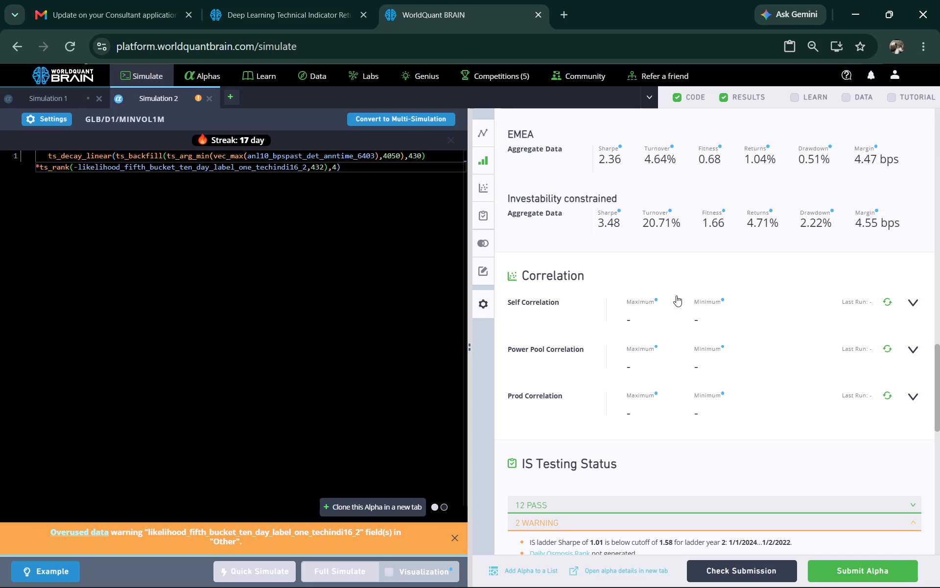
scroll(676, 295, up, 1)
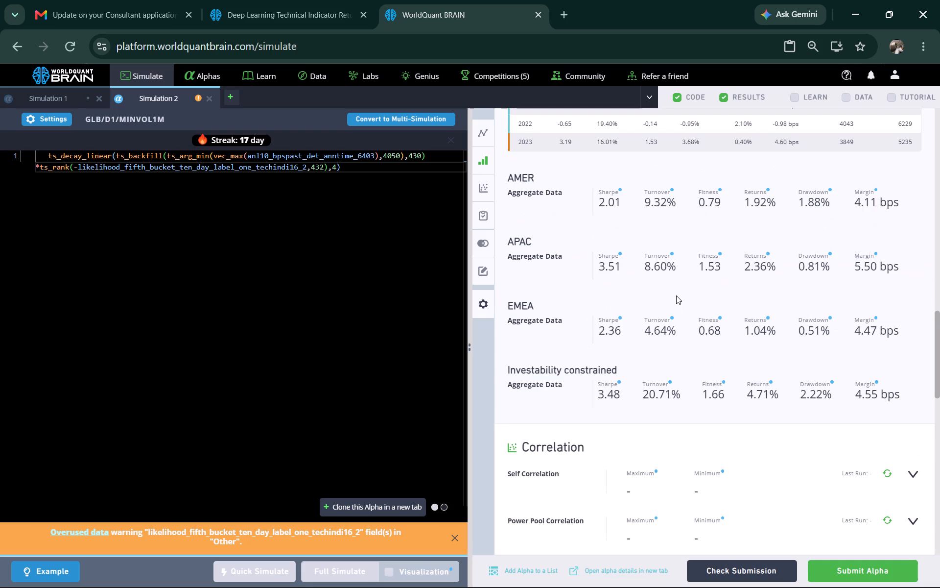
Set the ts_arg_min window in the Simulation 2 expression to 650 and check the simulation settings.
click(391, 155)
key(BackSpace)
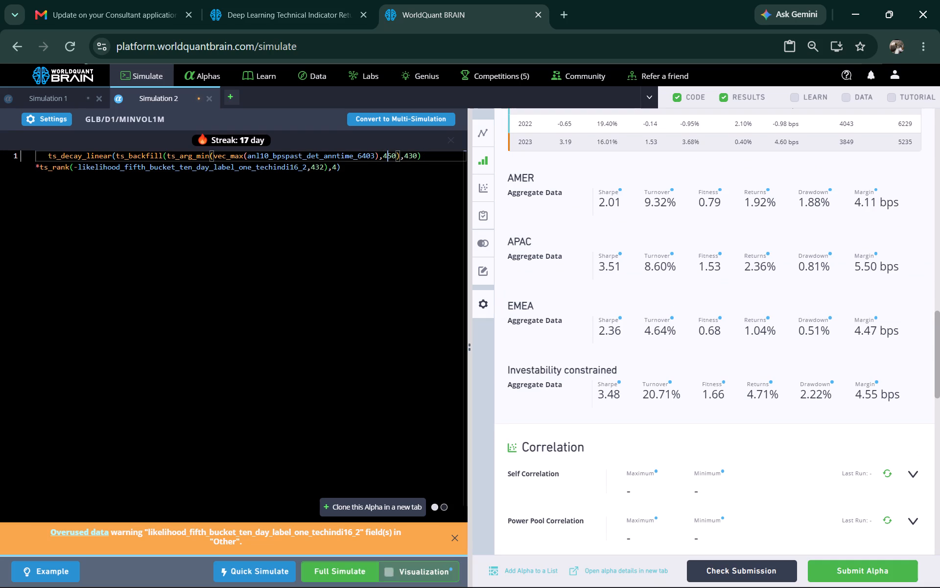
key(BackSpace)
key(6)
click(61, 116)
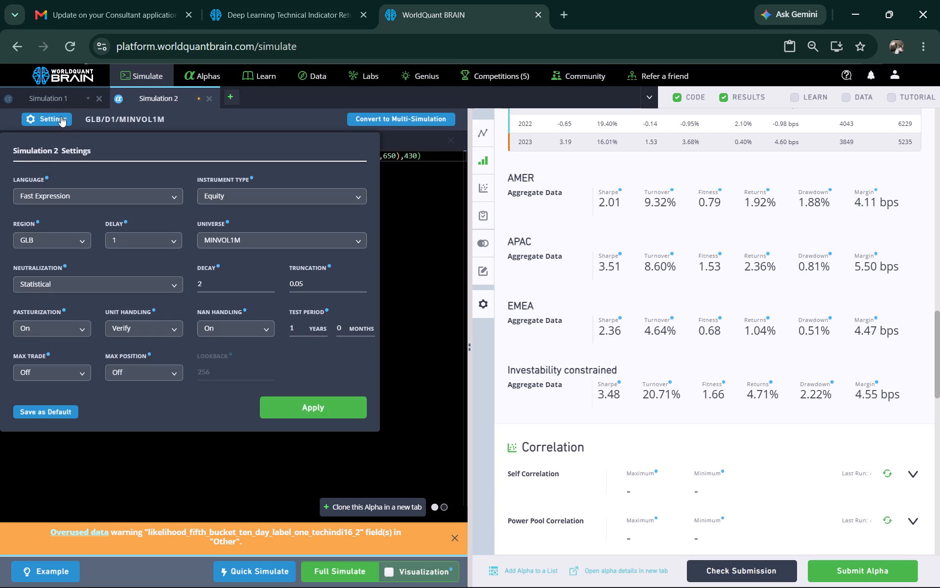
click(413, 294)
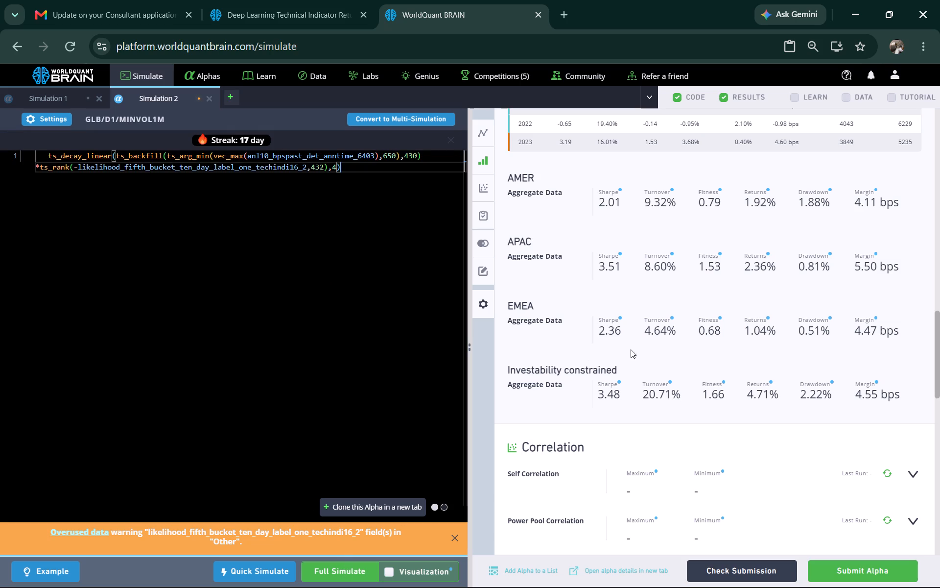
Run the Power Pool Correlation and Prod Correlation checks for the simulated alpha.
scroll(655, 334, down, 1)
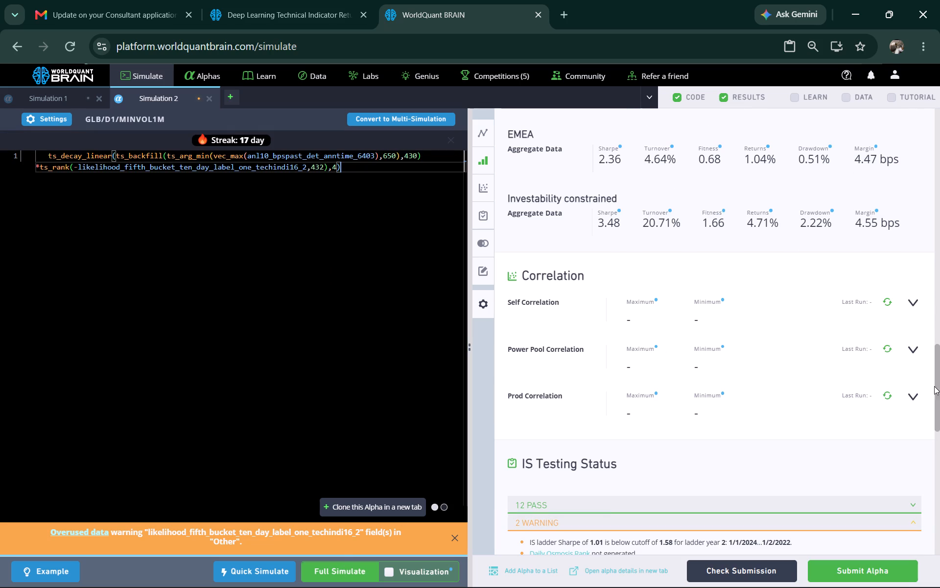
click(887, 349)
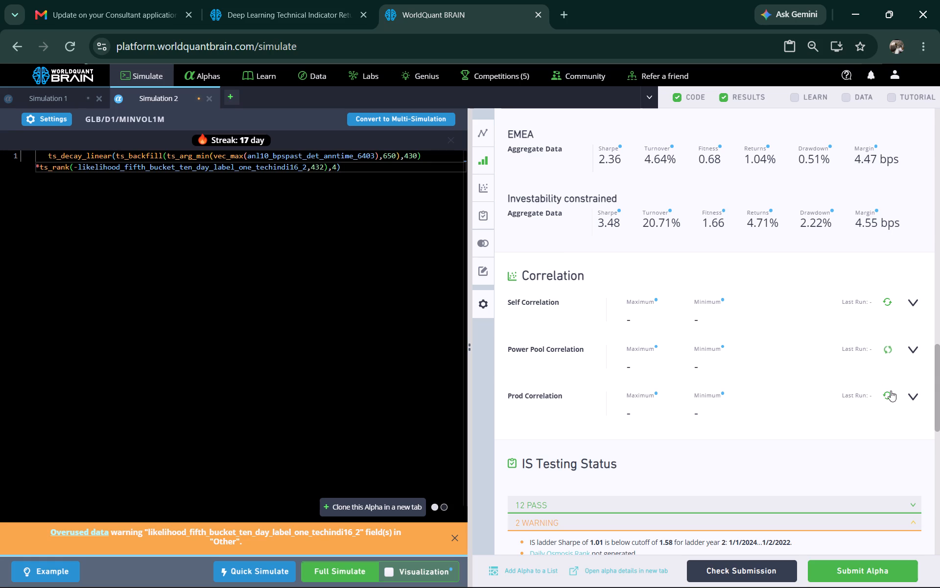
click(889, 392)
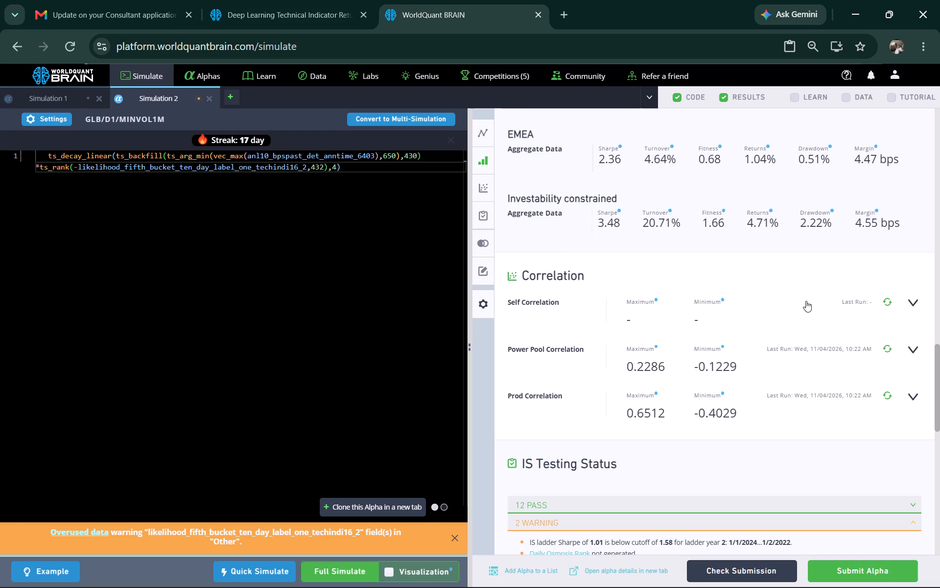
Review the PnL chart and yearly results, and capture a screenshot of the expression beside the correlations and expanded IS Testing Status warnings.
scroll(806, 301, up, 5)
scroll(806, 301, down, 2)
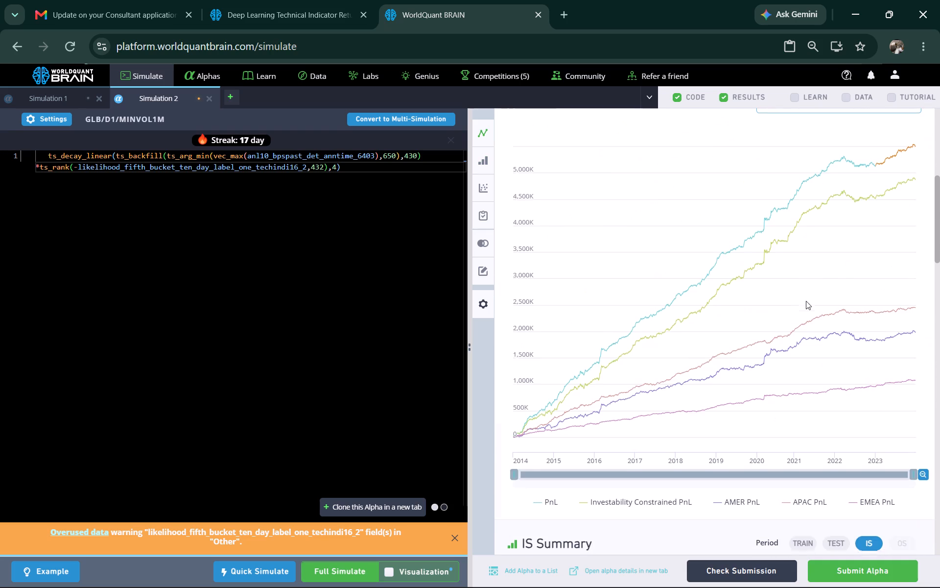
scroll(806, 301, down, 1)
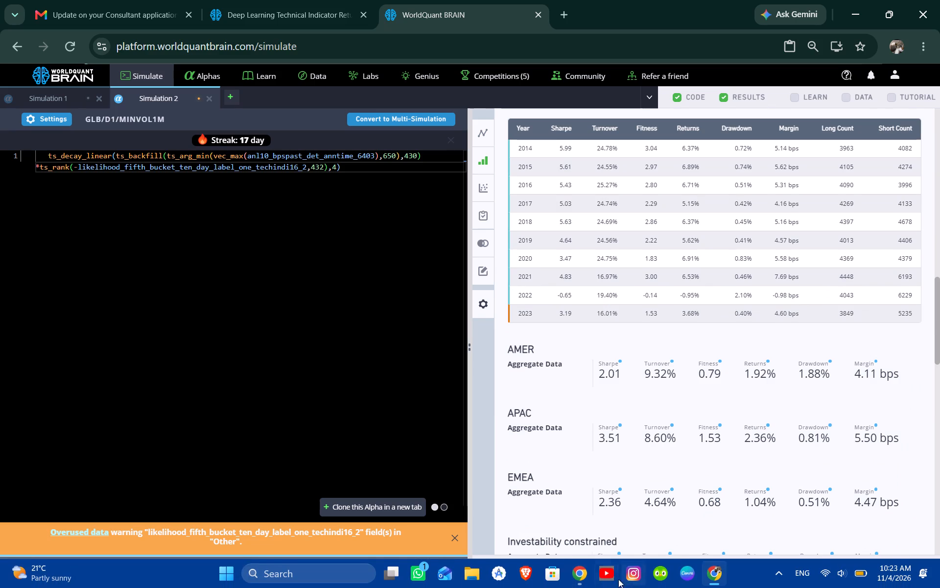
scroll(680, 457, down, 3)
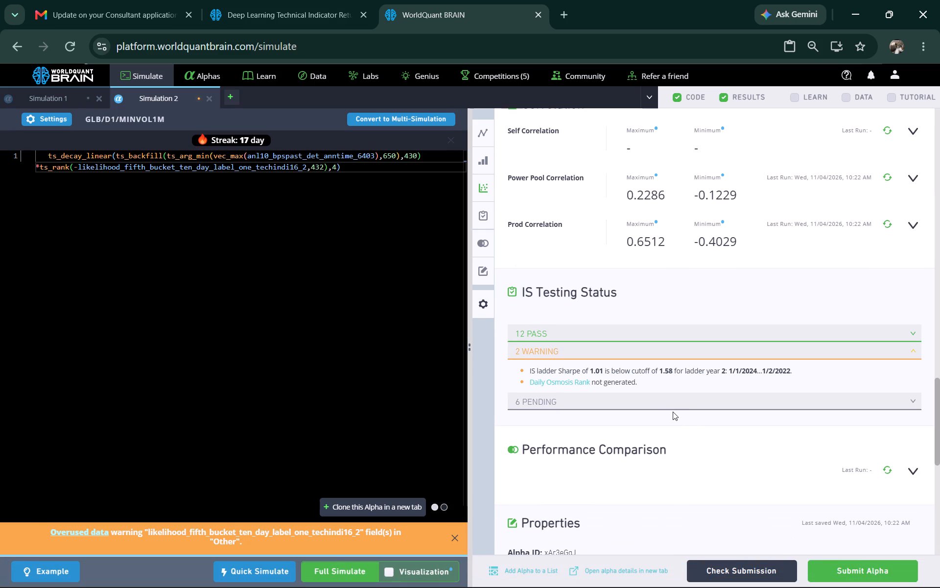
key(Print)
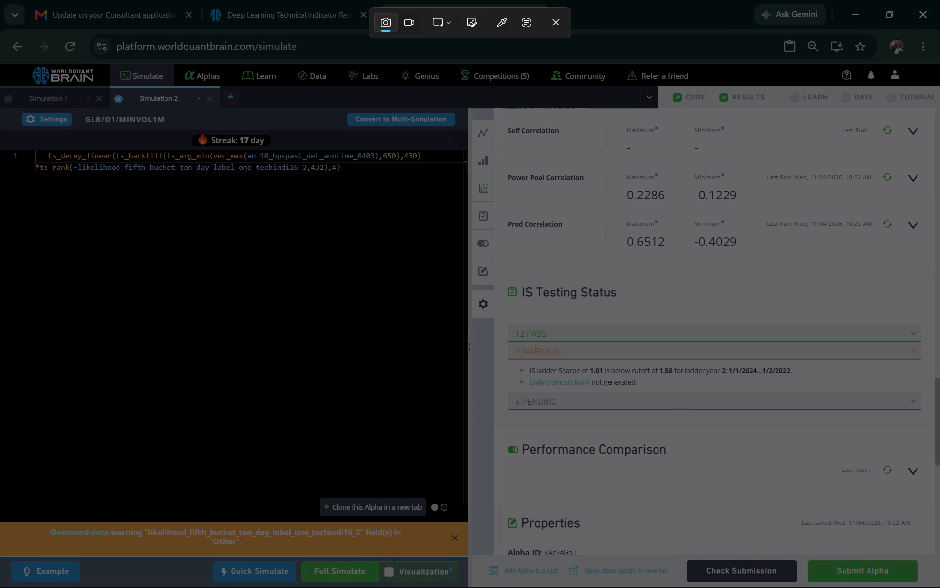
drag(0, 87, 934, 587)
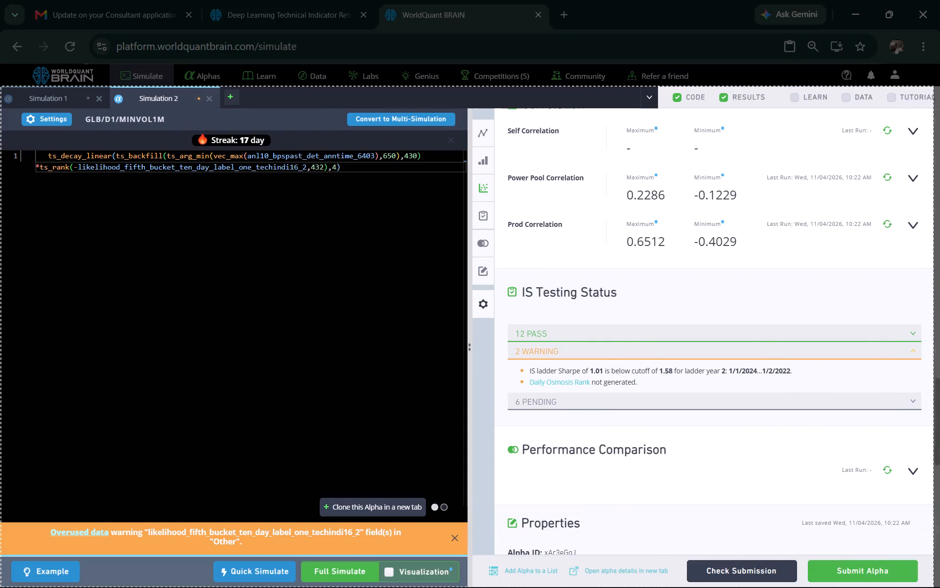
drag(934, 587, 939, 587)
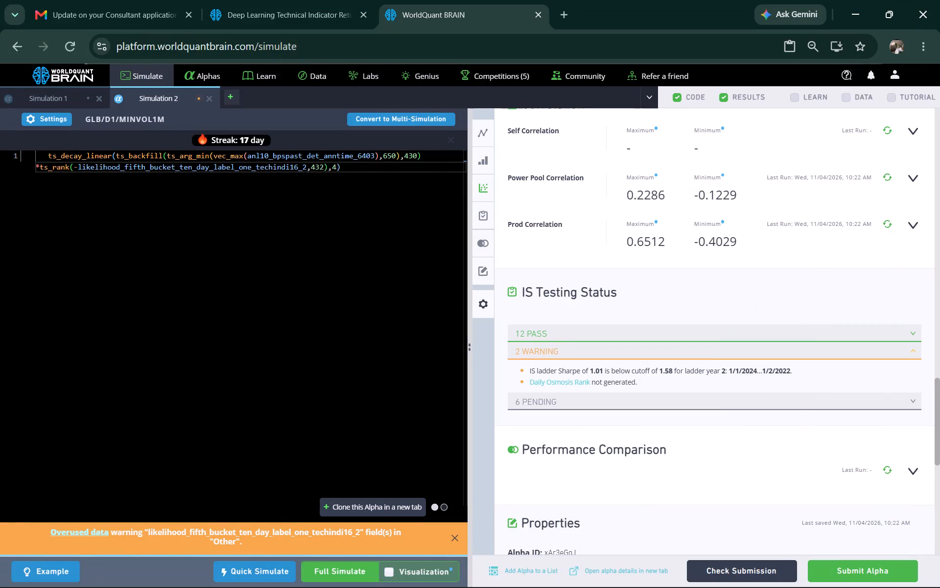
click(325, 165)
key(BackSpace)
key(BackSpace)
key(BackSpace)
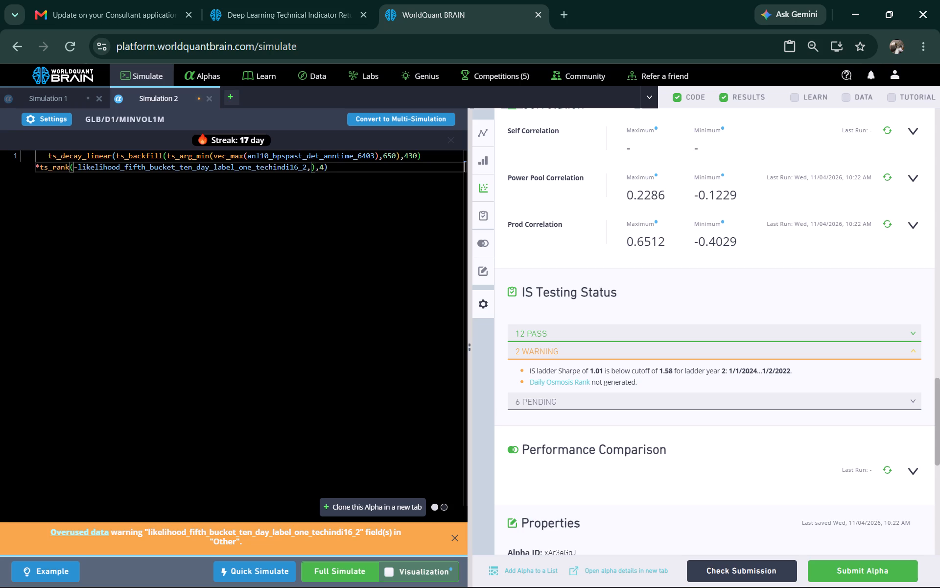
text(250)
Set the Simulation 2 decay to 4, truncation to 0.08 and neutralization to Industry, and apply the settings.
click(58, 118)
double_click(270, 281)
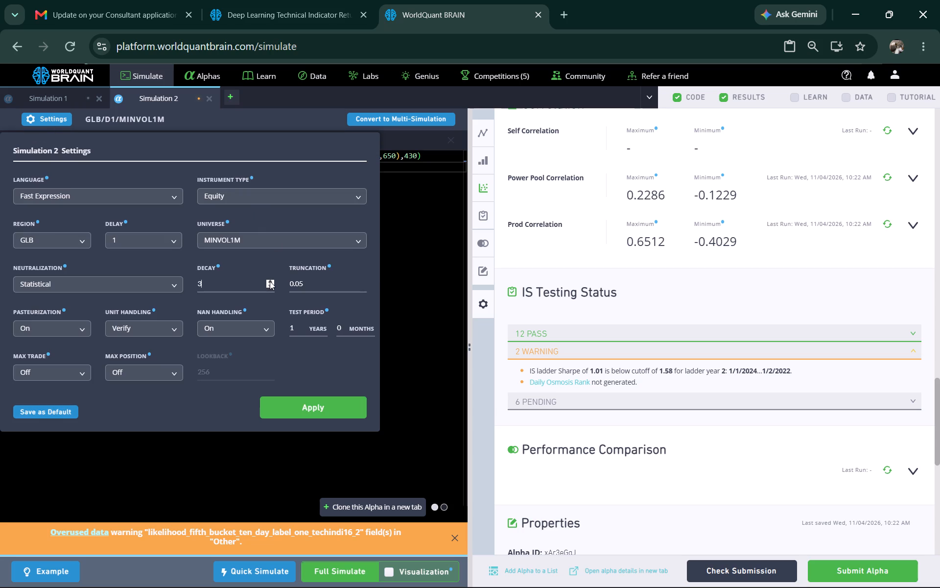
triple_click(362, 283)
click(139, 287)
scroll(63, 378, down, 3)
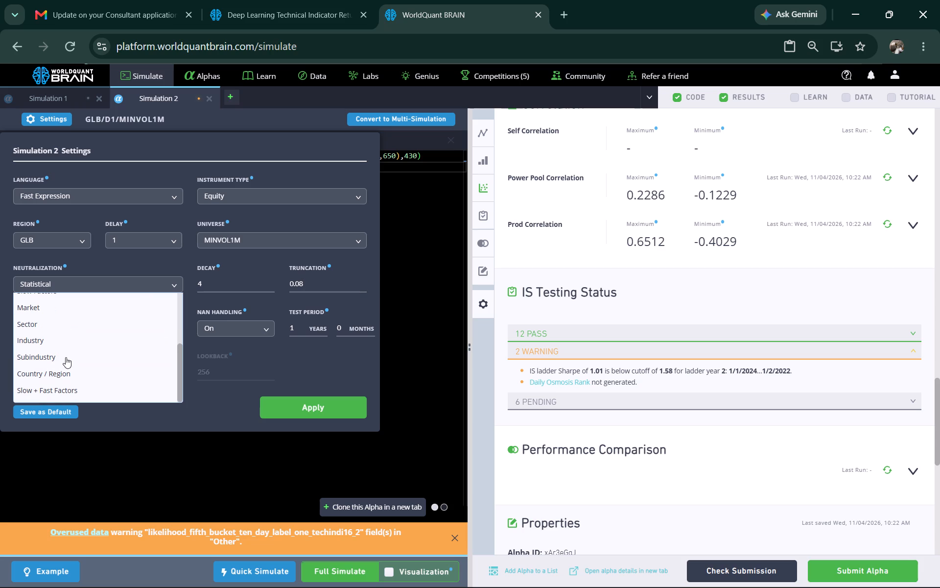
click(68, 343)
click(305, 403)
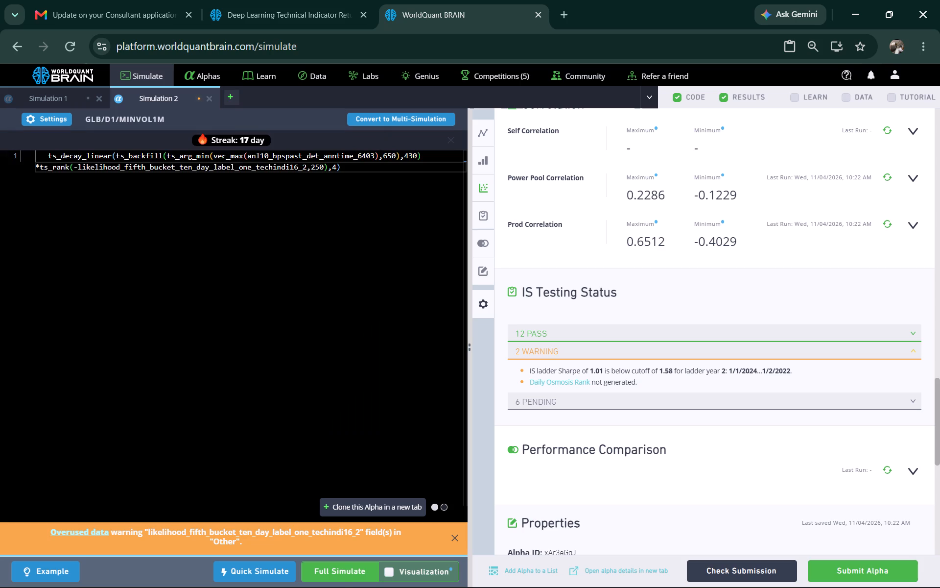
Run a full simulation of the edited Simulation 2 alpha.
click(339, 575)
click(348, 570)
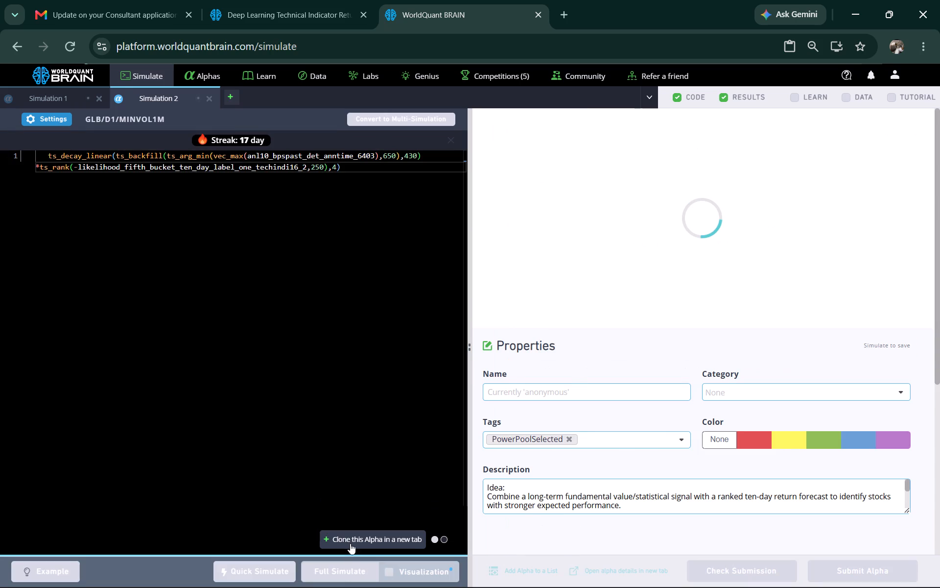
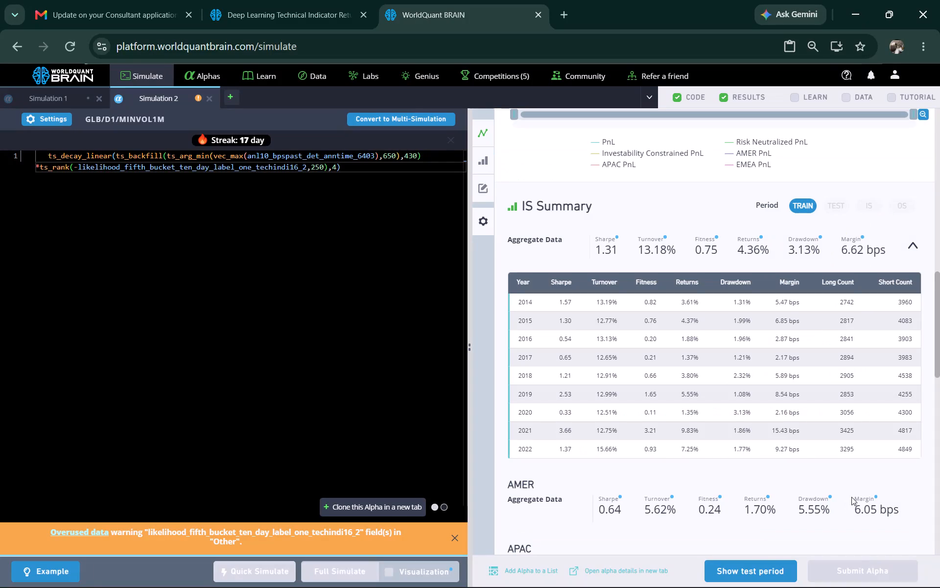
Review the Simulation 2 results, including the PnL chart, test period figures, regional summaries and IS testing status.
scroll(679, 337, up, 2)
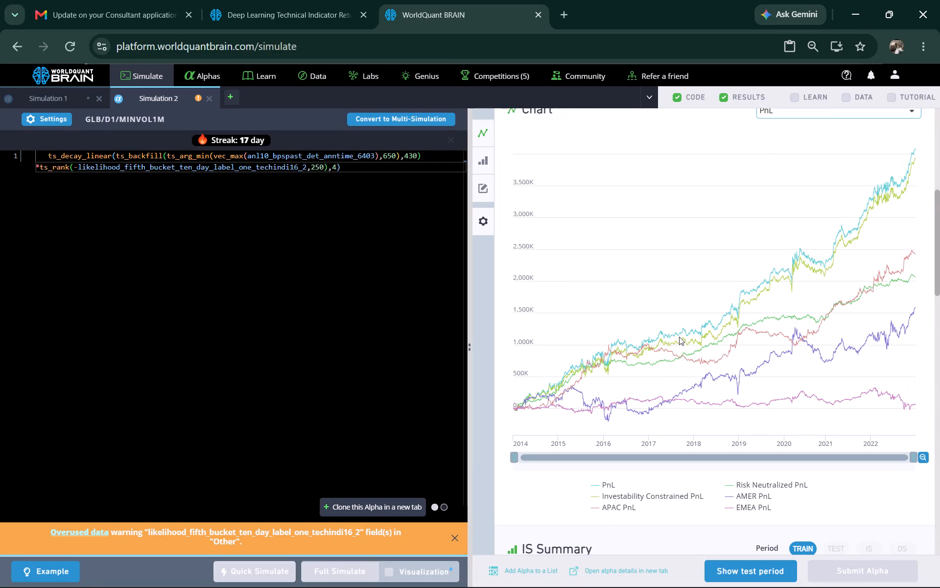
scroll(679, 337, down, 3)
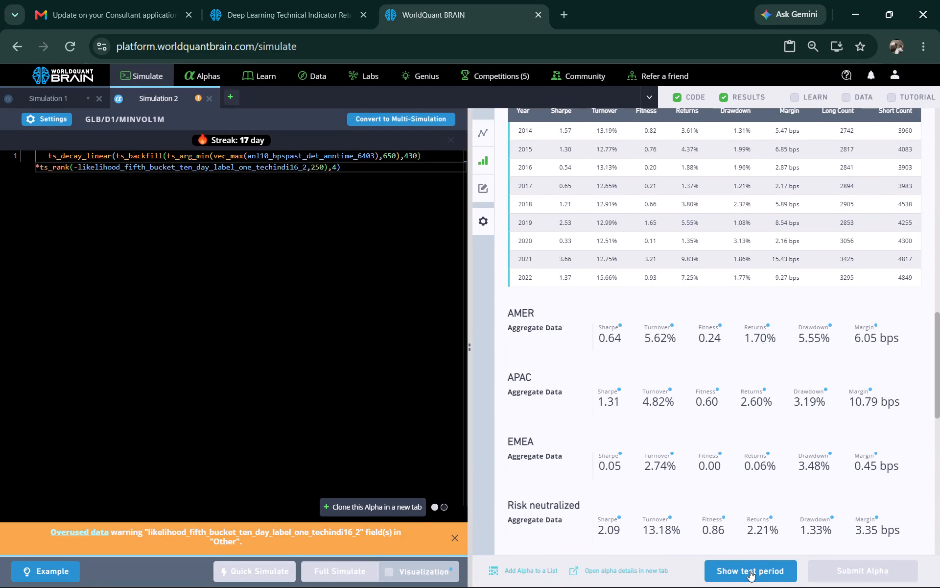
click(750, 571)
scroll(742, 403, down, 1)
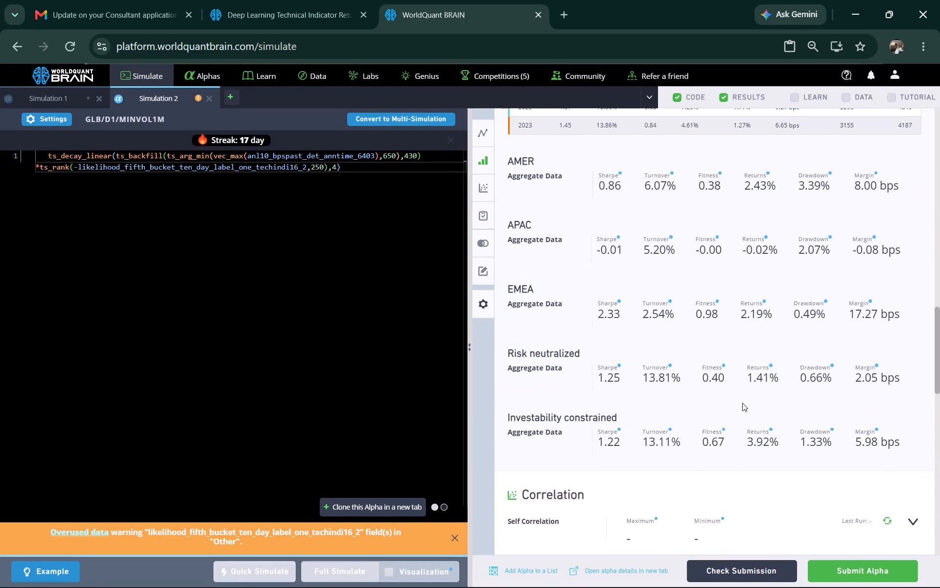
scroll(742, 403, down, 3)
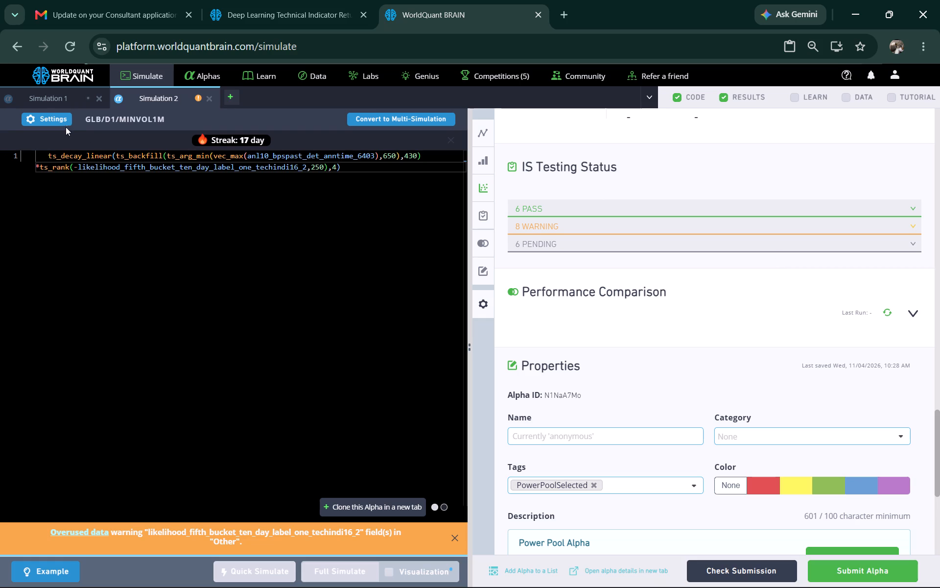
In the Deep Learning Technical Indicator Returns dataset, filter fields to at most 10 alphas and copy the name probability_fifth_bucket_five_day_label_two_techindi16_1.
click(258, 4)
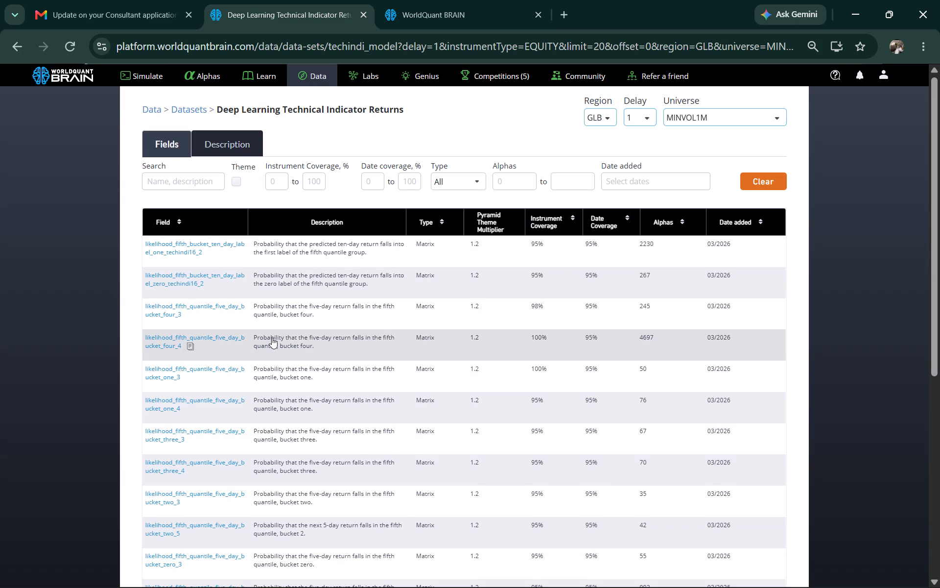
scroll(238, 340, down, 11)
scroll(465, 346, up, 4)
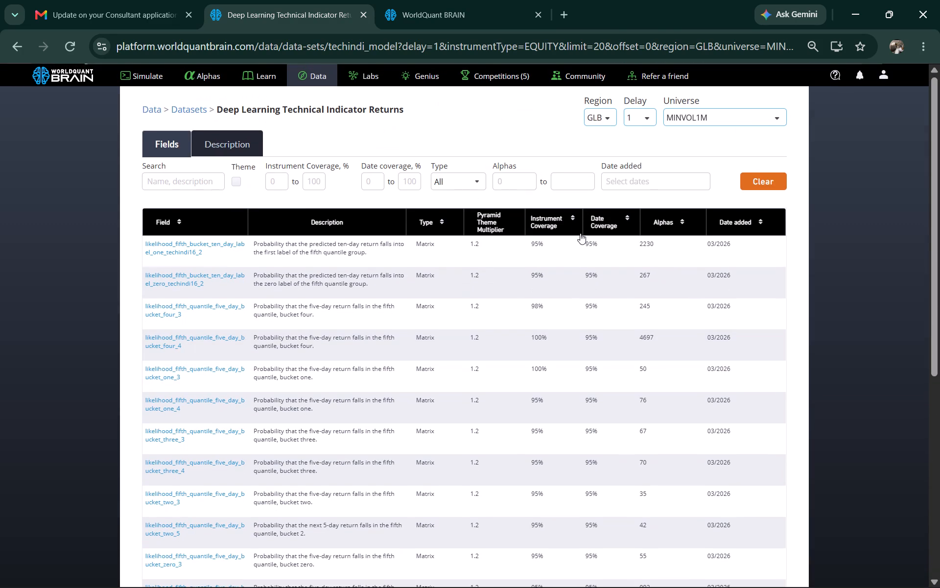
click(574, 183)
text(10)
scroll(72, 587, down, 8)
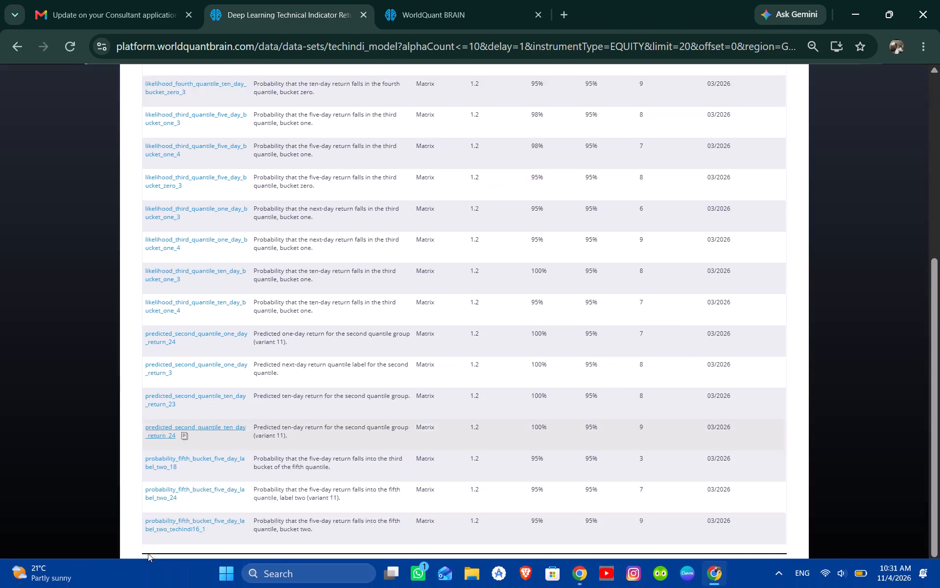
scroll(266, 475, down, 1)
click(215, 503)
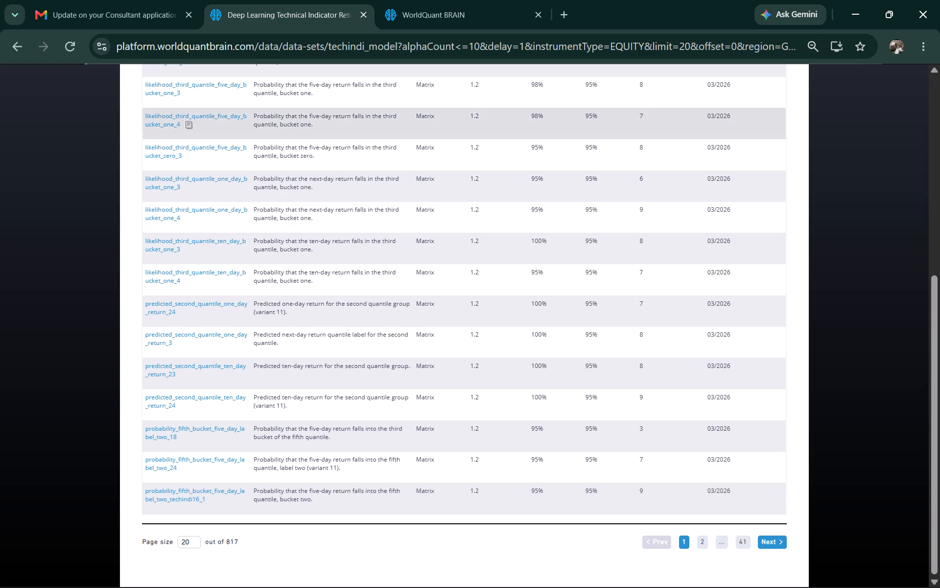
Replace the likelihood field inside ts_rank in the Simulation 2 expression with probability_fifth_bucket_five_day_label_two_techindi16_1.
click(477, 8)
double_click(209, 169)
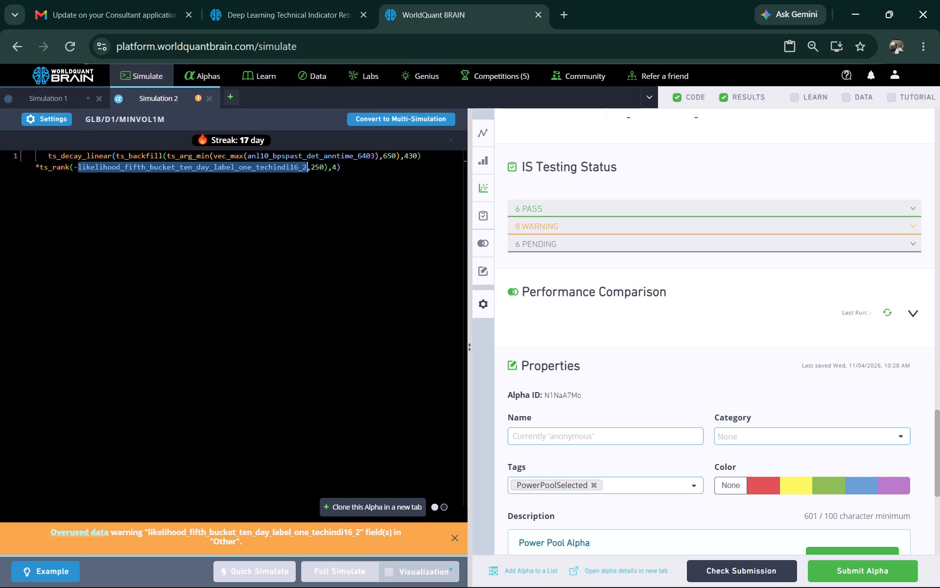
right_click(209, 169)
click(239, 230)
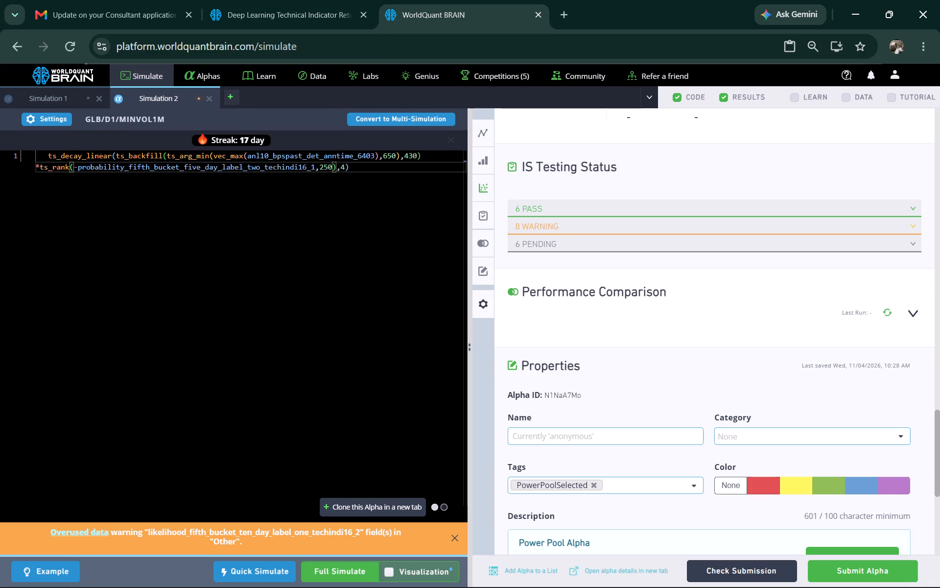
Set the Simulation 2 neutralization to Statistical and decay to 2, and apply the settings.
click(38, 111)
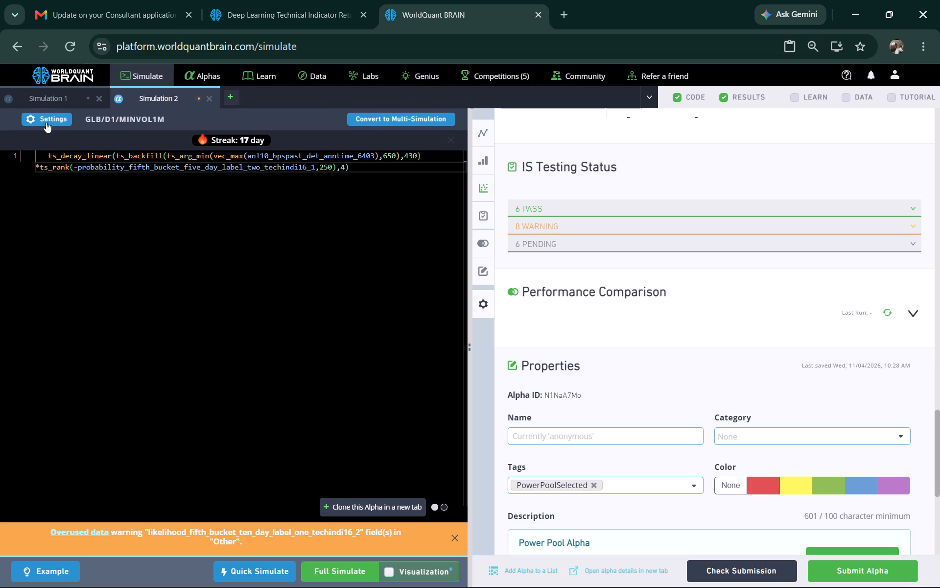
click(43, 117)
click(48, 280)
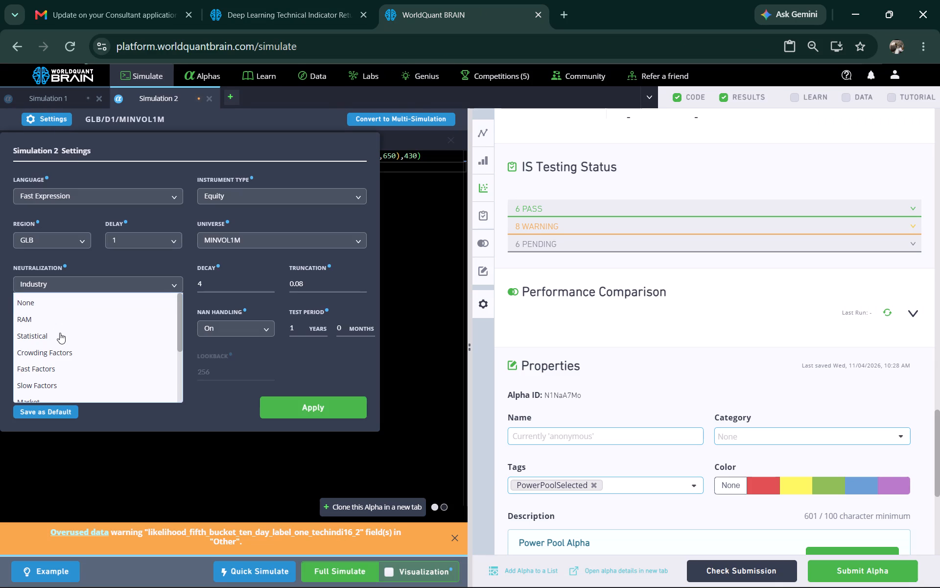
click(61, 335)
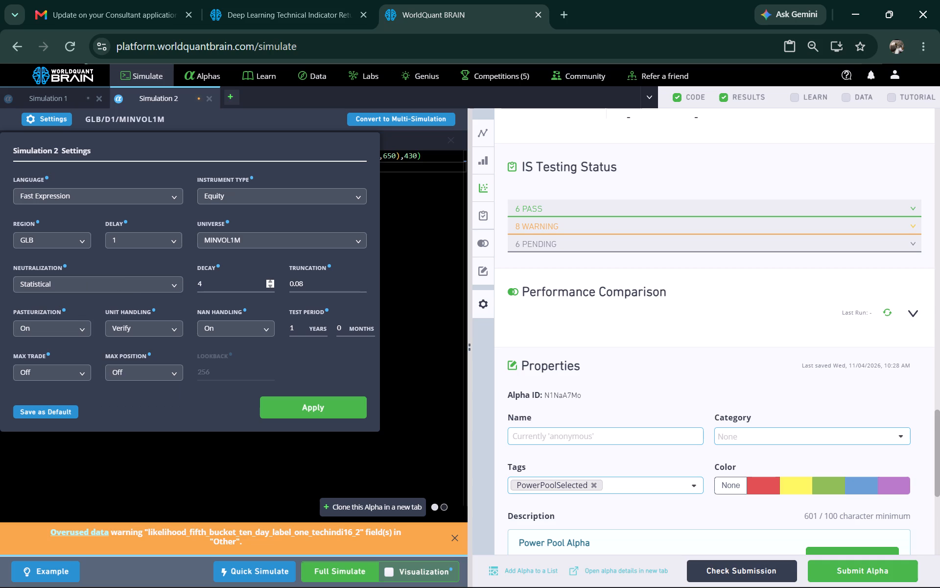
double_click(270, 285)
click(281, 409)
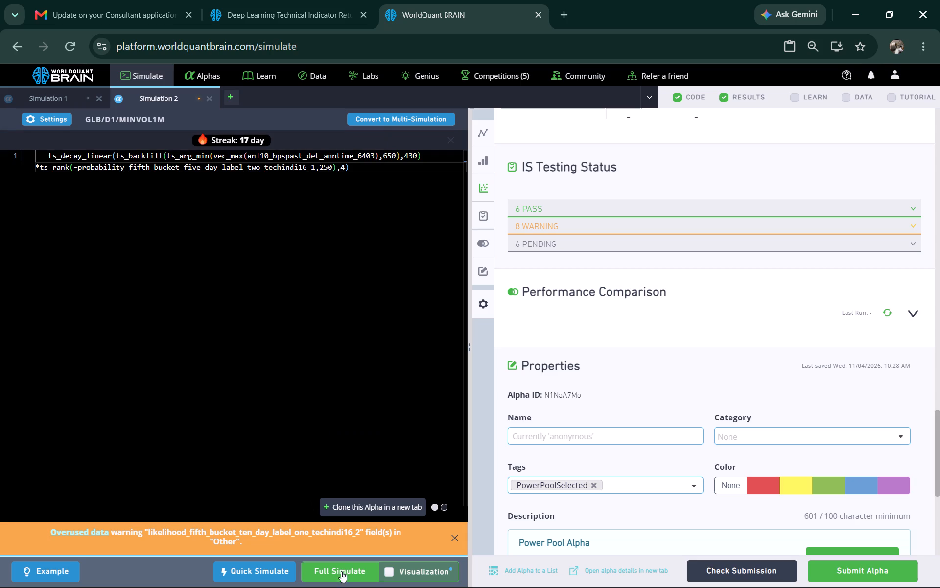
Run a full simulation of the Simulation 2 alpha with the replaced field and updated settings.
click(345, 572)
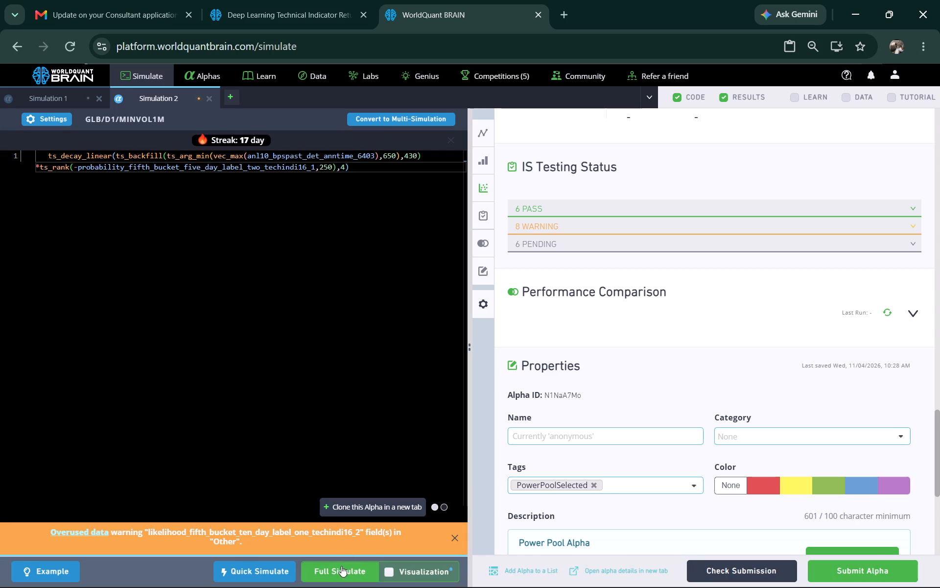
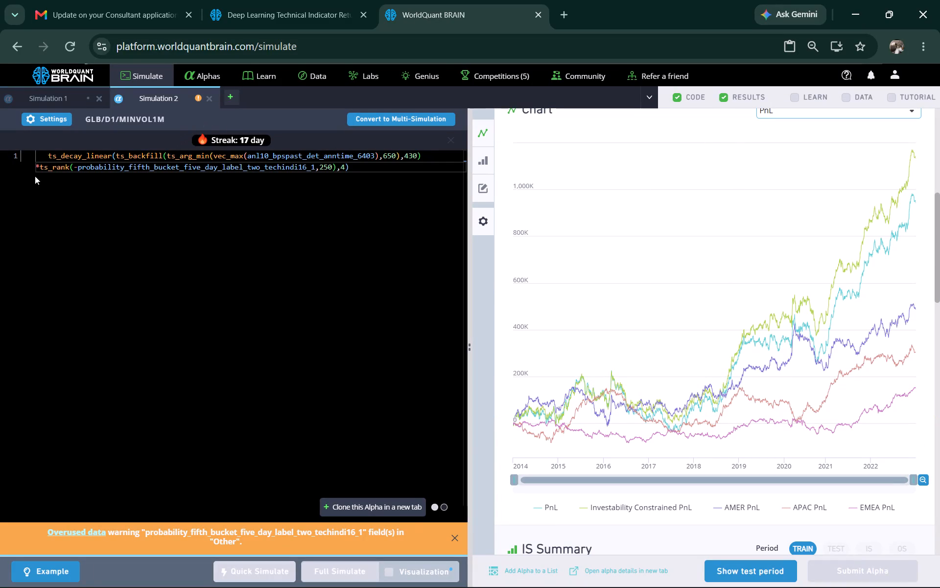
Review the Simulation 2 results, including the PnL chart, yearly summary and regional aggregate data.
key(ctrl+z)
scroll(598, 208, down, 4)
scroll(609, 252, up, 1)
scroll(609, 257, down, 4)
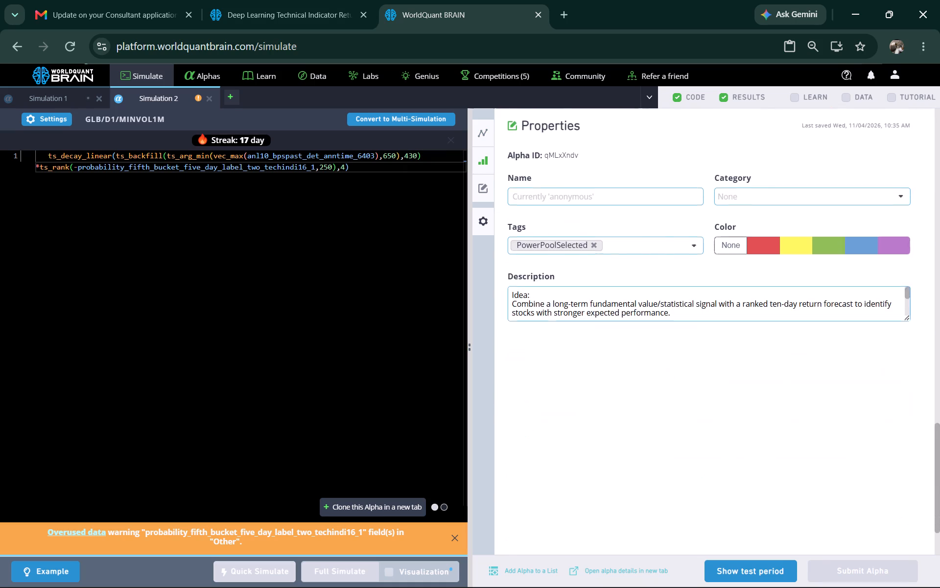
scroll(621, 269, up, 3)
scroll(213, 234, up, 2)
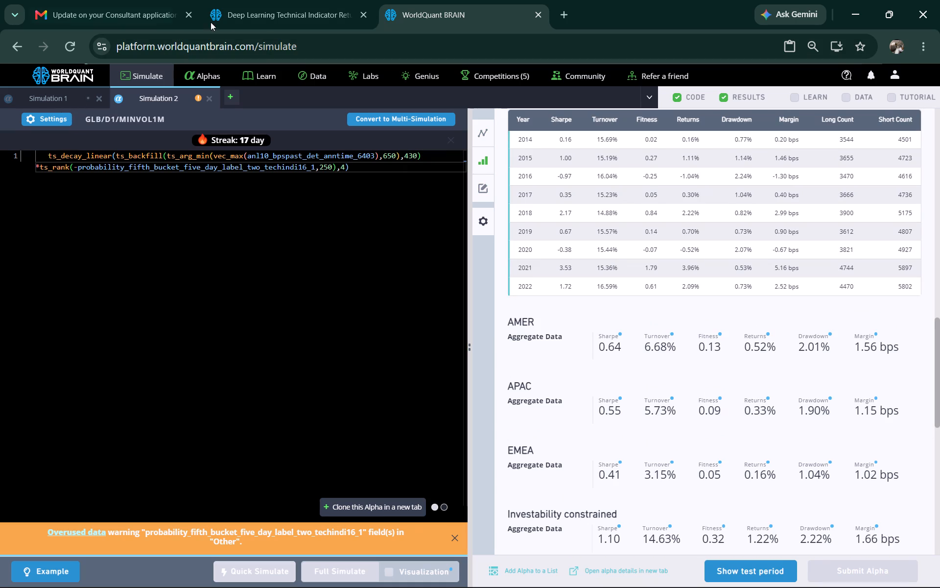
Clear the field filters of the Deep Learning Technical Indicator Returns dataset and look through the first page of its fields.
click(273, 18)
scroll(399, 342, up, 5)
scroll(423, 362, down, 7)
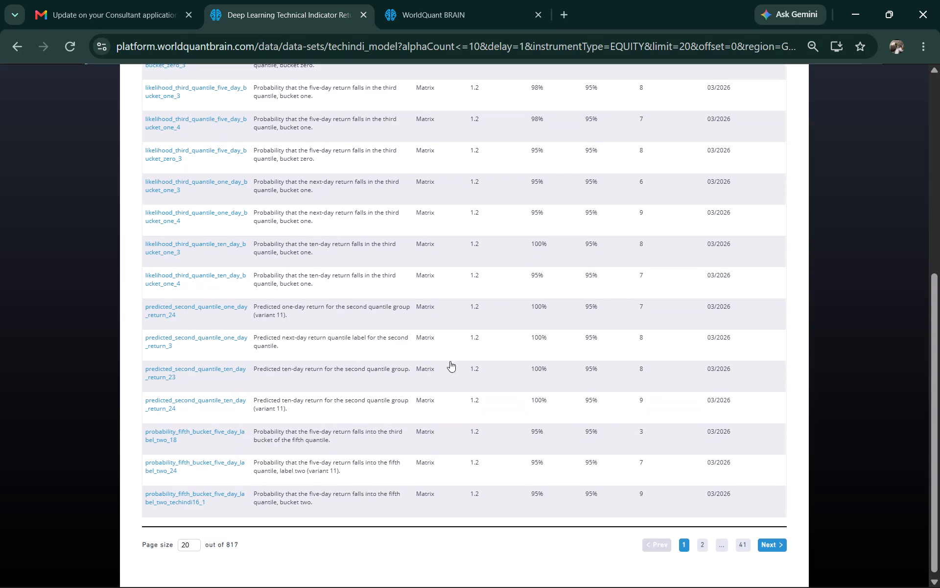
scroll(635, 314, up, 4)
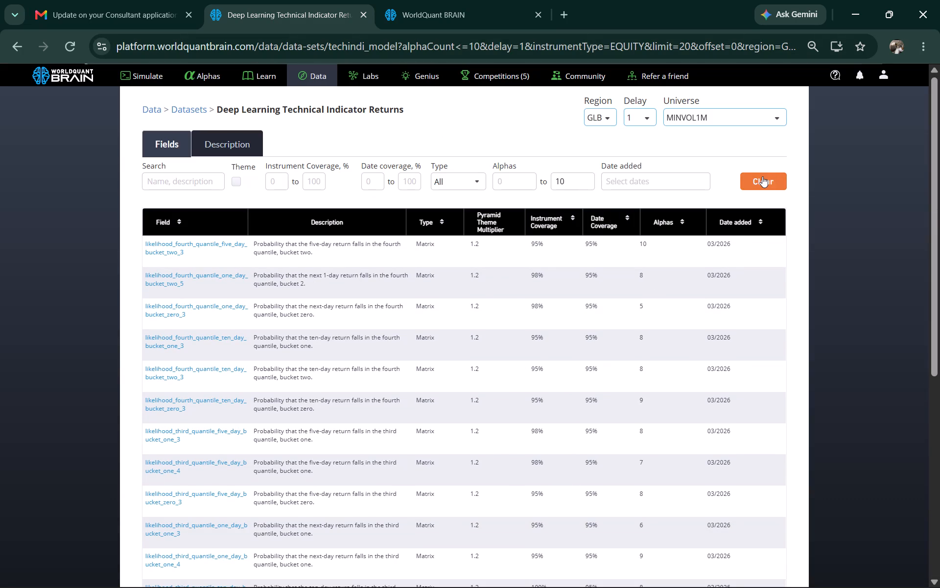
click(762, 176)
scroll(566, 420, down, 3)
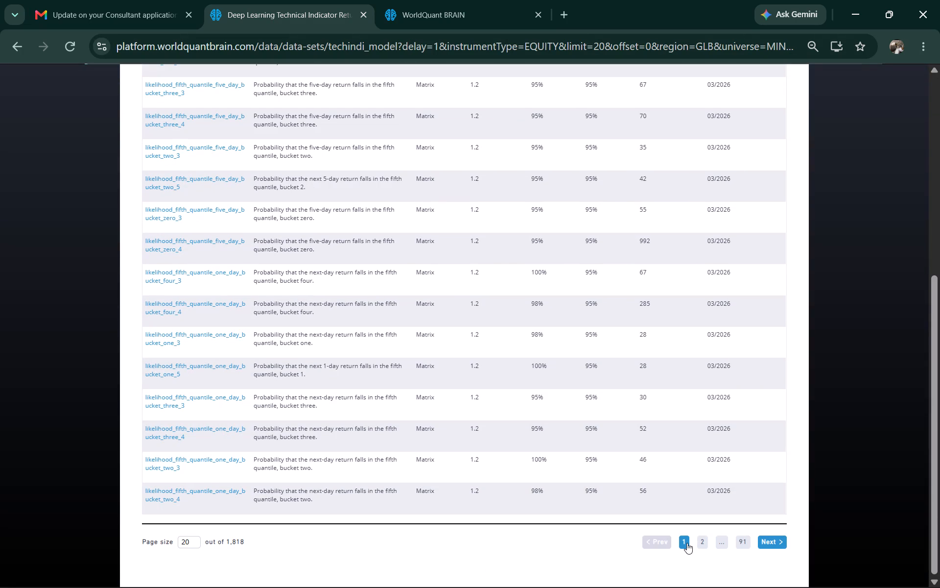
click(687, 543)
scroll(141, 240, up, 2)
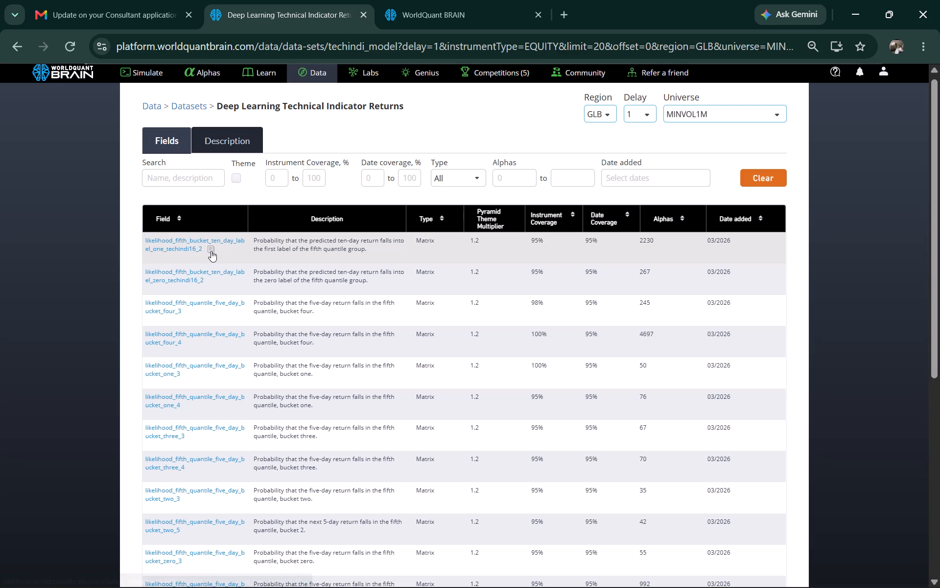
scroll(211, 251, down, 4)
scroll(204, 263, up, 4)
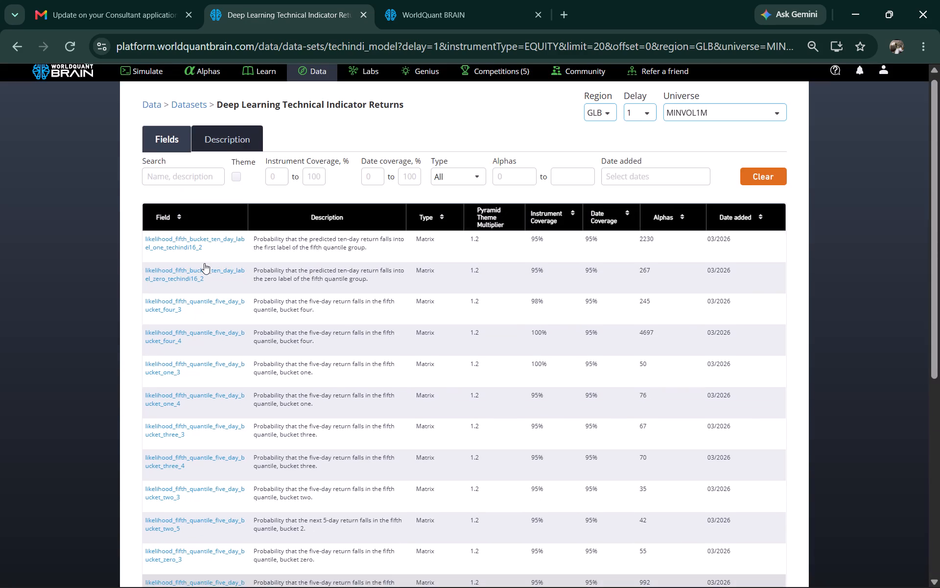
scroll(204, 263, up, 2)
click(284, 18)
click(425, 18)
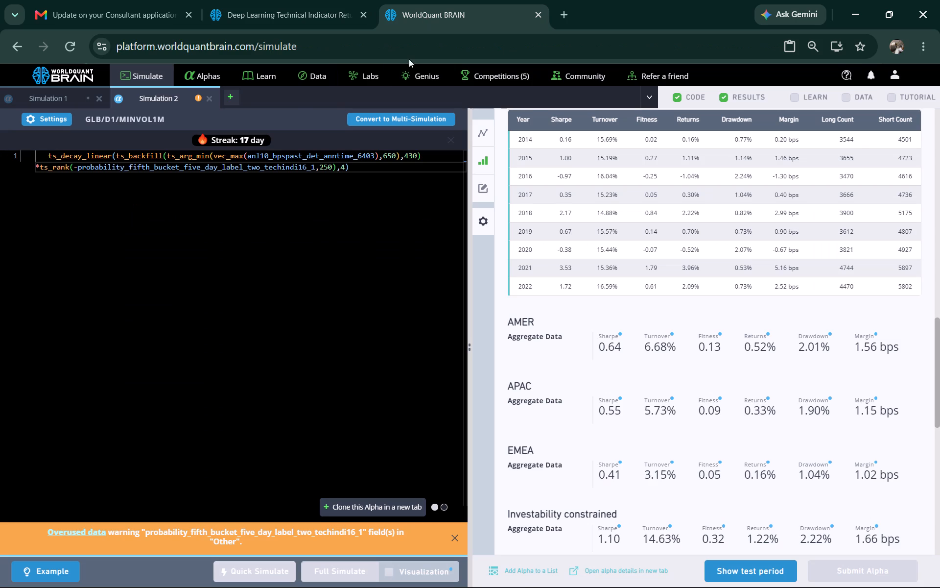
Open alpha omEL3ZQn from the unsubmitted alphas and clone it into a new simulation.
click(212, 72)
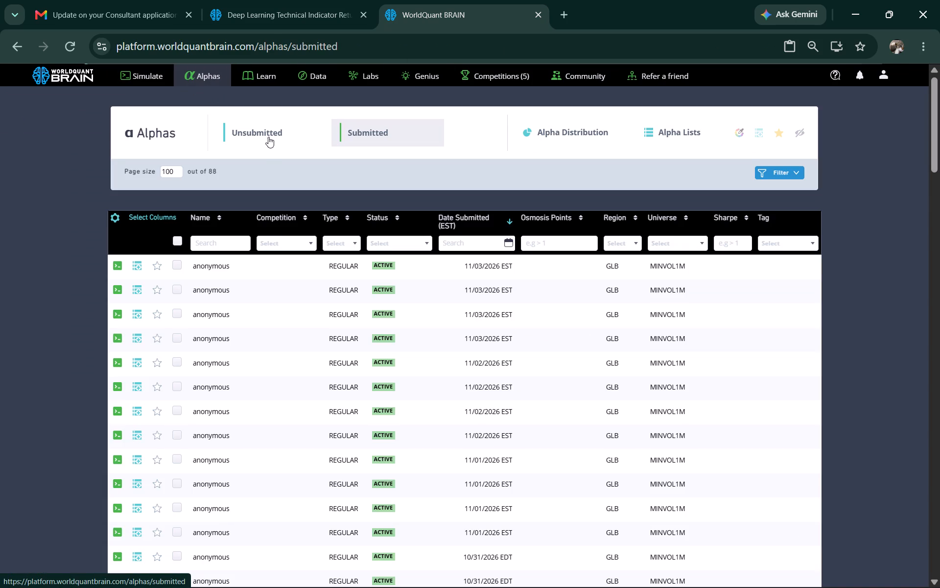
click(264, 135)
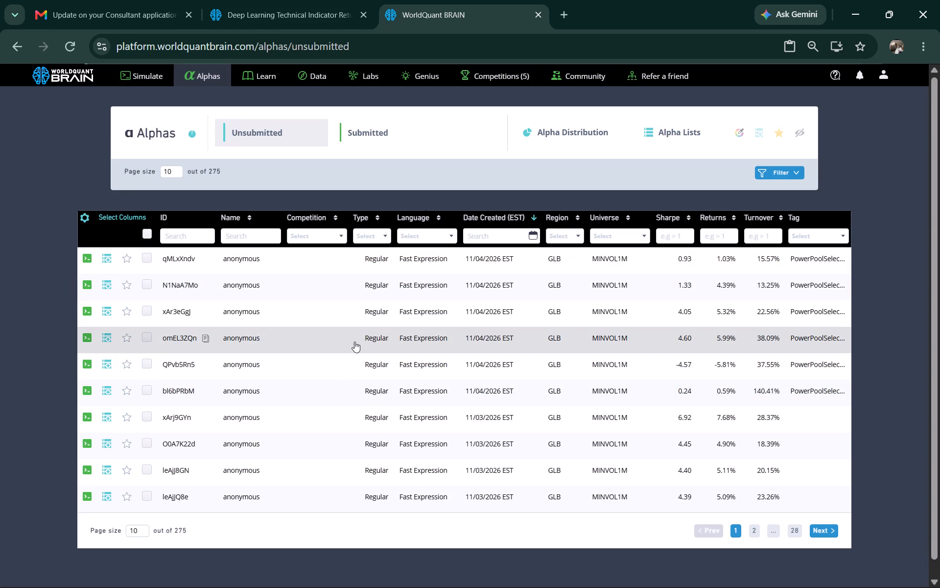
click(322, 339)
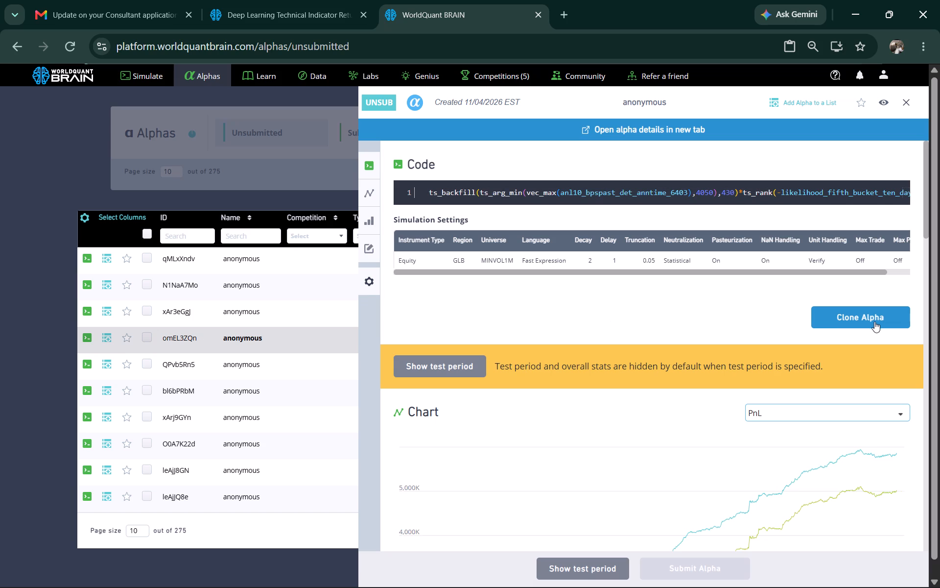
click(843, 314)
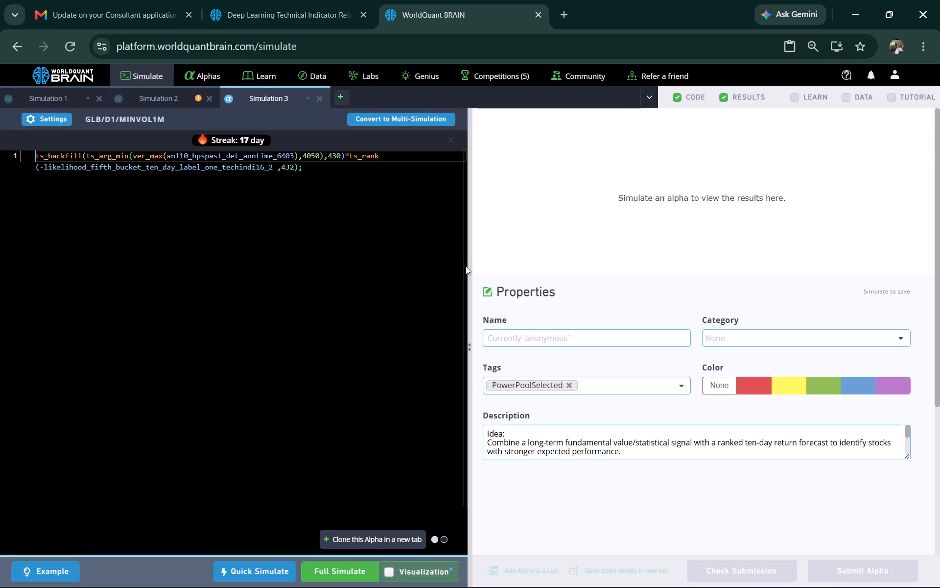
Examine unsubmitted alpha N1NaA7Mo, with its test period shown, for its IS testing status.
click(223, 73)
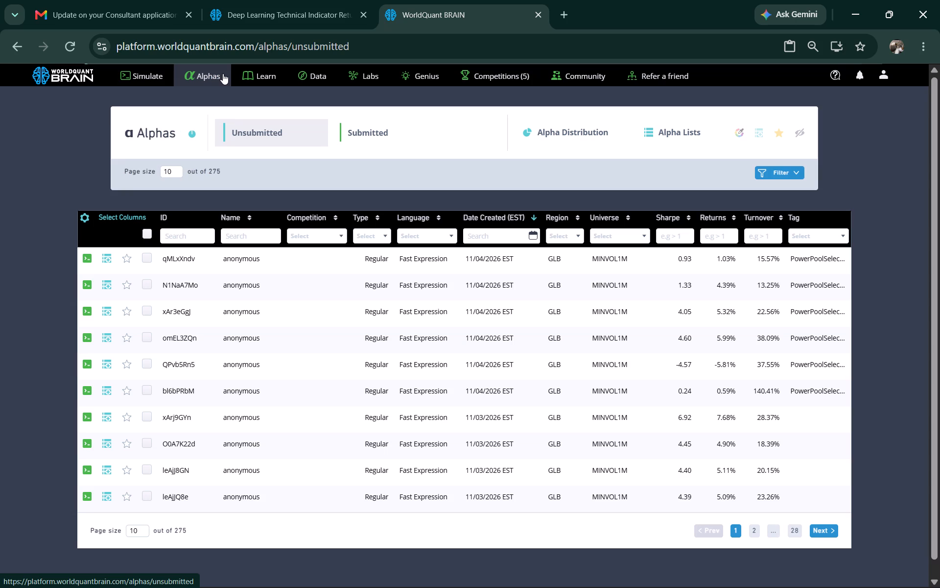
scroll(533, 243, down, 2)
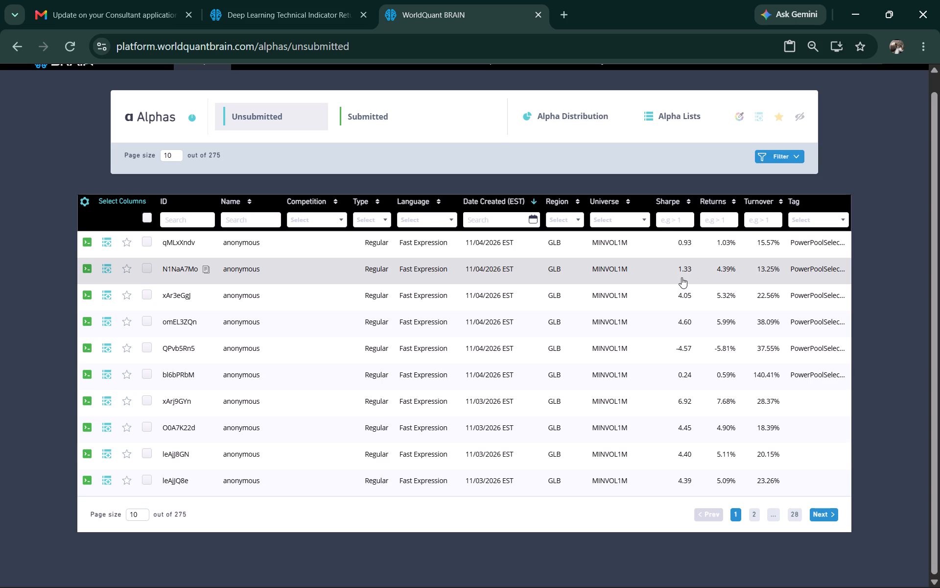
click(582, 274)
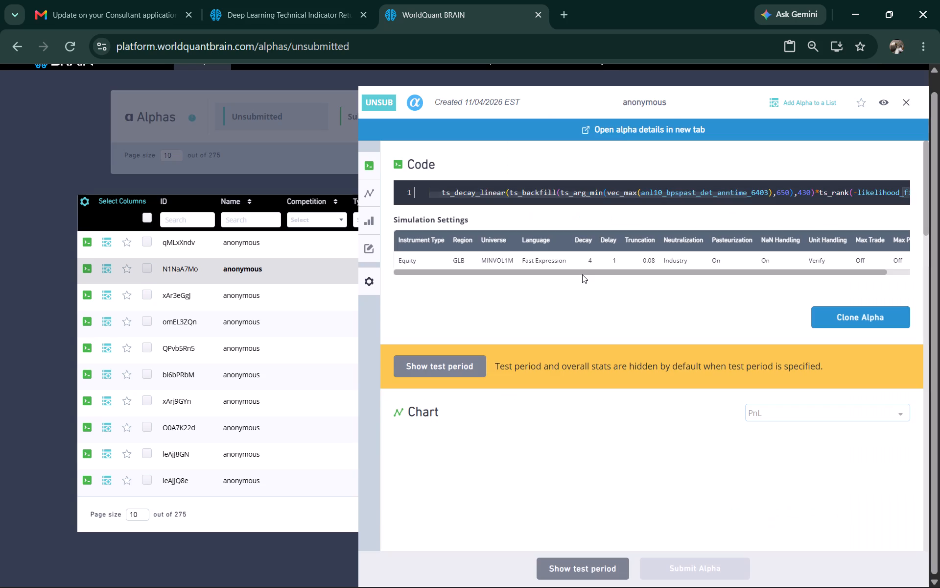
scroll(705, 274, down, 3)
scroll(725, 313, down, 3)
scroll(651, 313, down, 3)
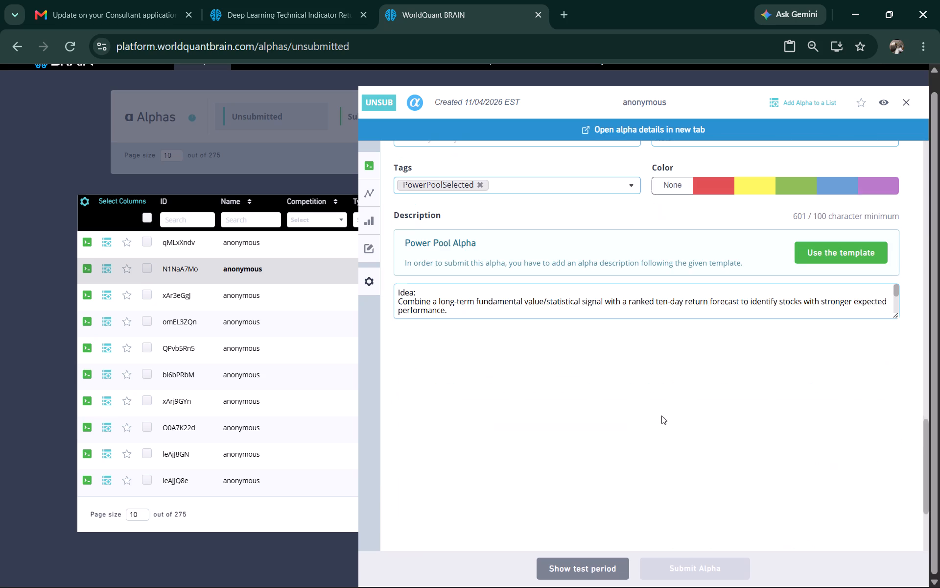
click(583, 563)
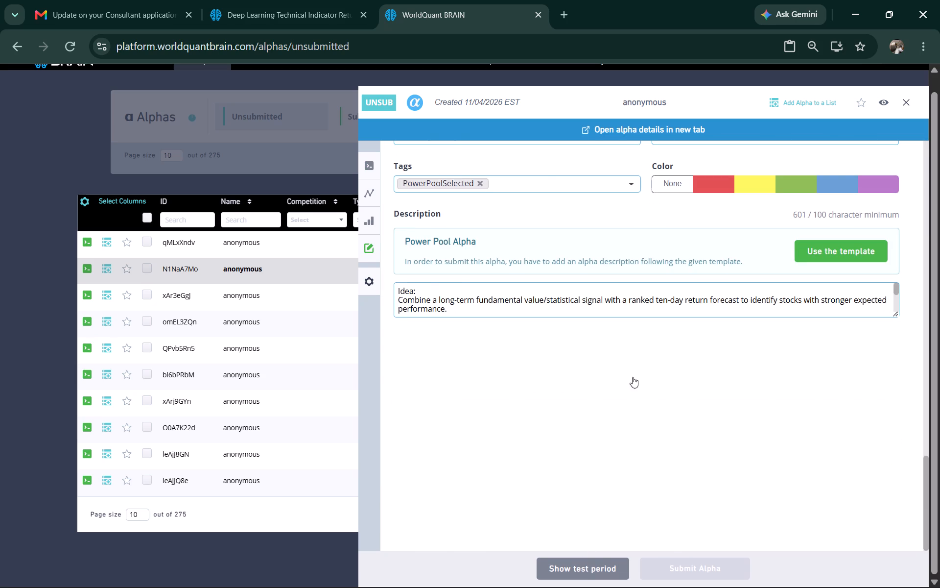
scroll(602, 378, down, 1)
scroll(574, 337, up, 1)
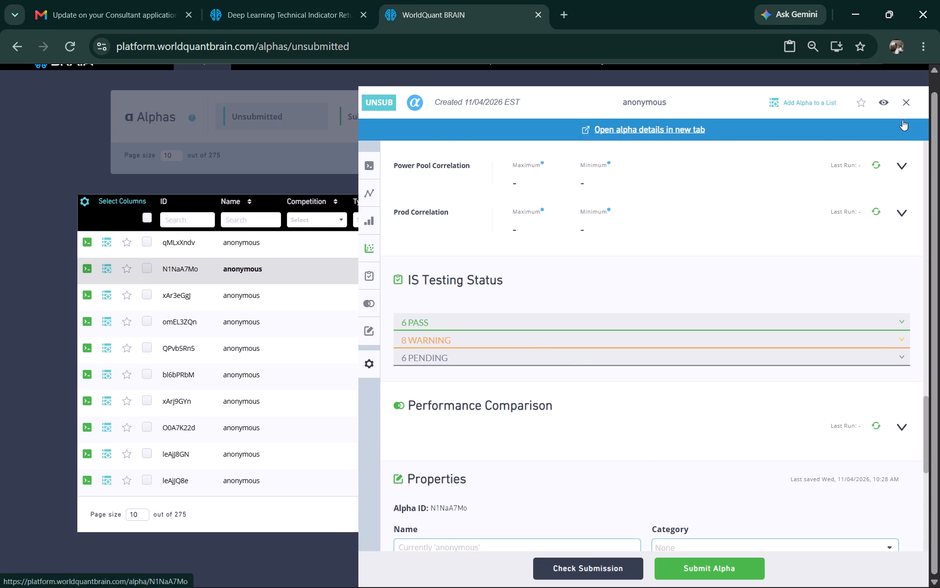
click(909, 103)
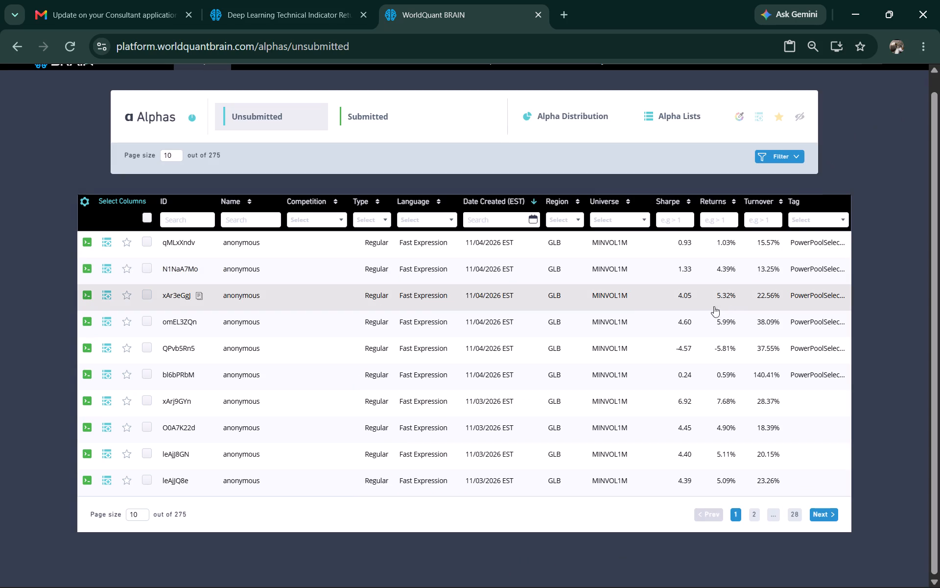
Review unsubmitted alpha xAr3eGgJ with its test period shown and clone it into a new simulation.
click(432, 297)
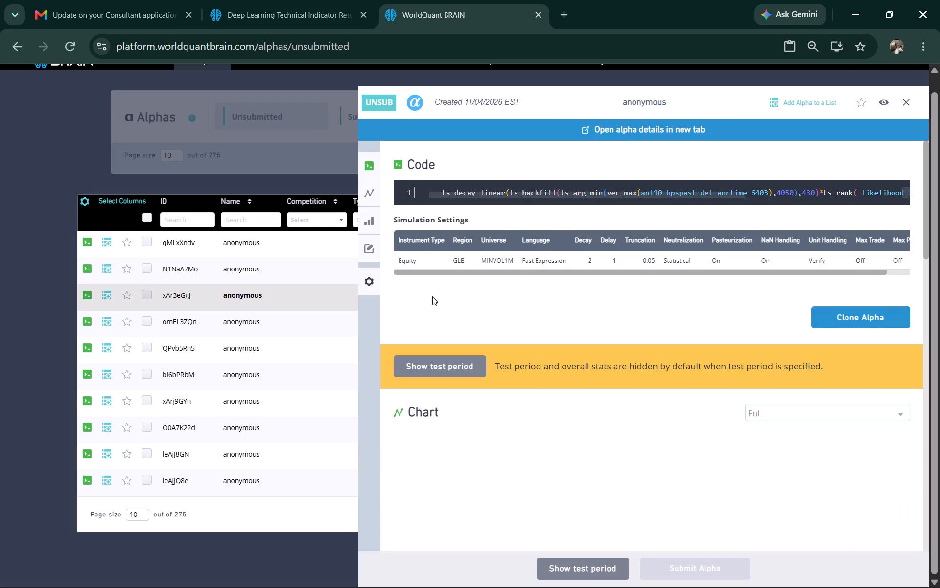
scroll(667, 343, down, 5)
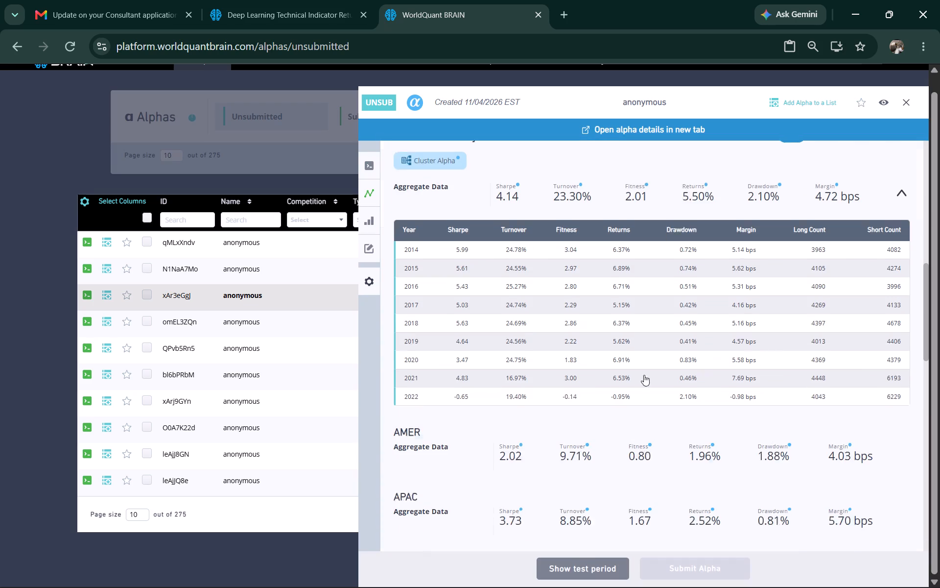
click(584, 563)
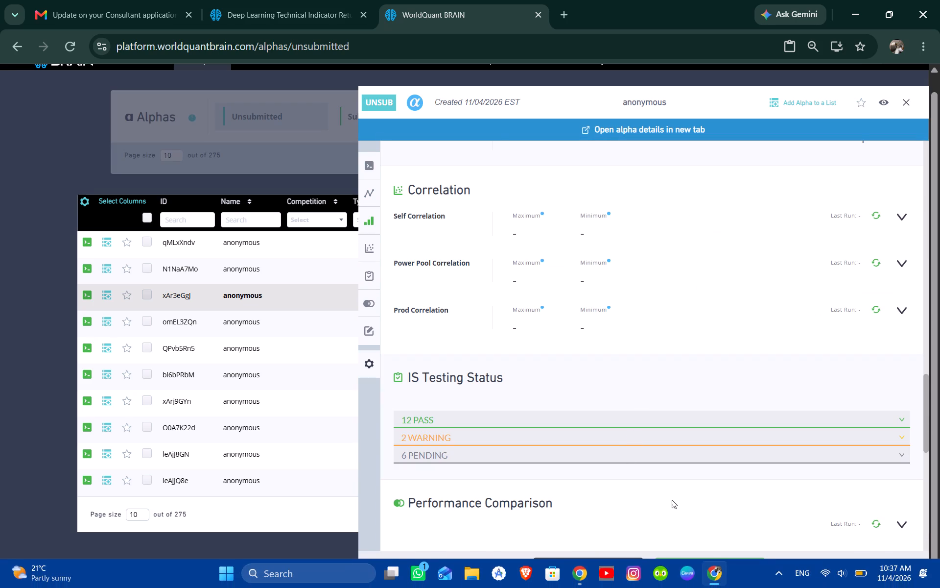
scroll(827, 315, up, 3)
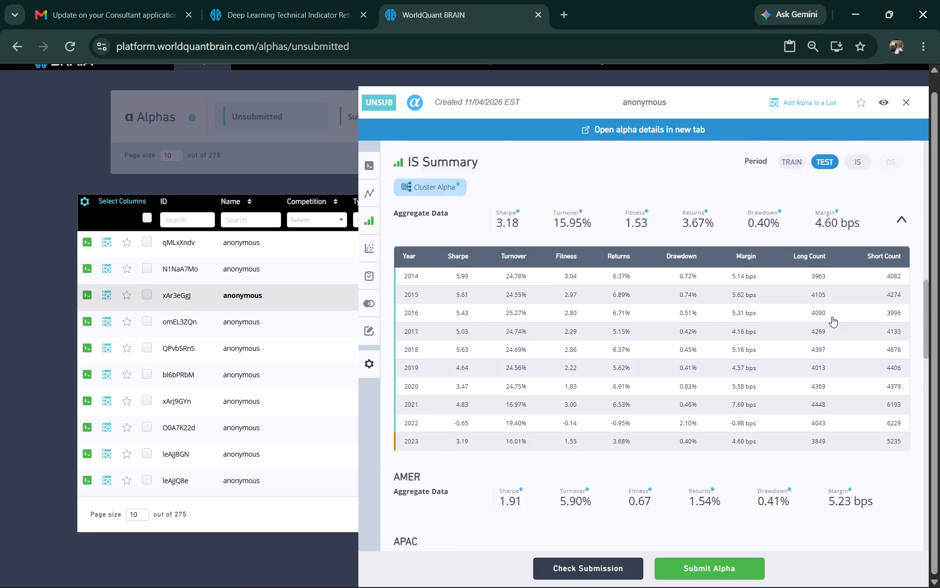
scroll(832, 317, up, 5)
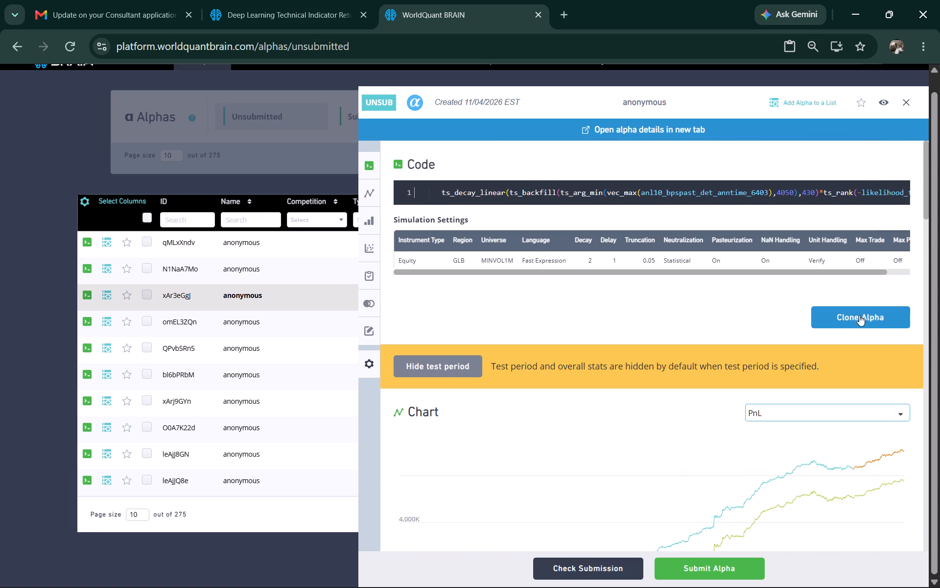
click(859, 316)
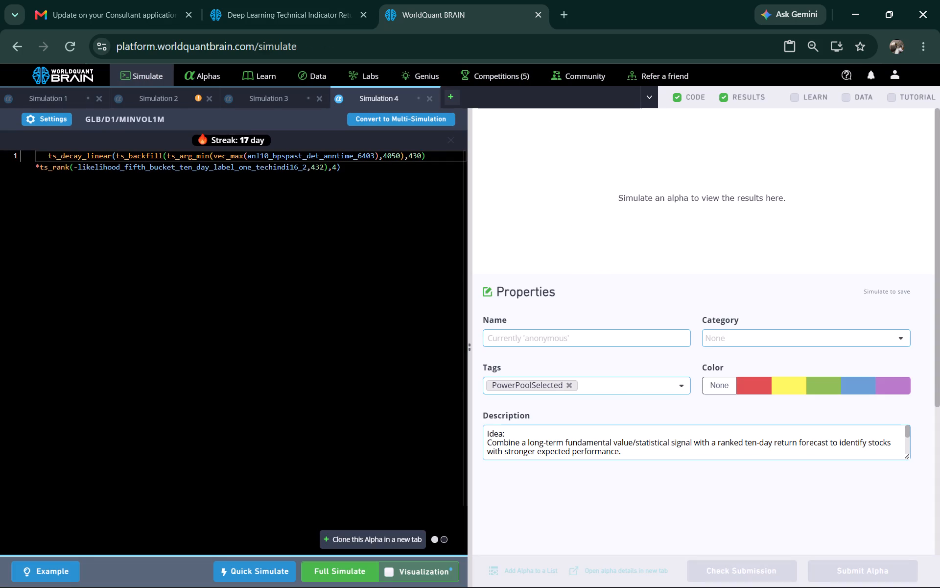
Set the ts_arg_min lookback in the Simulation 4 expression to 650.
click(41, 117)
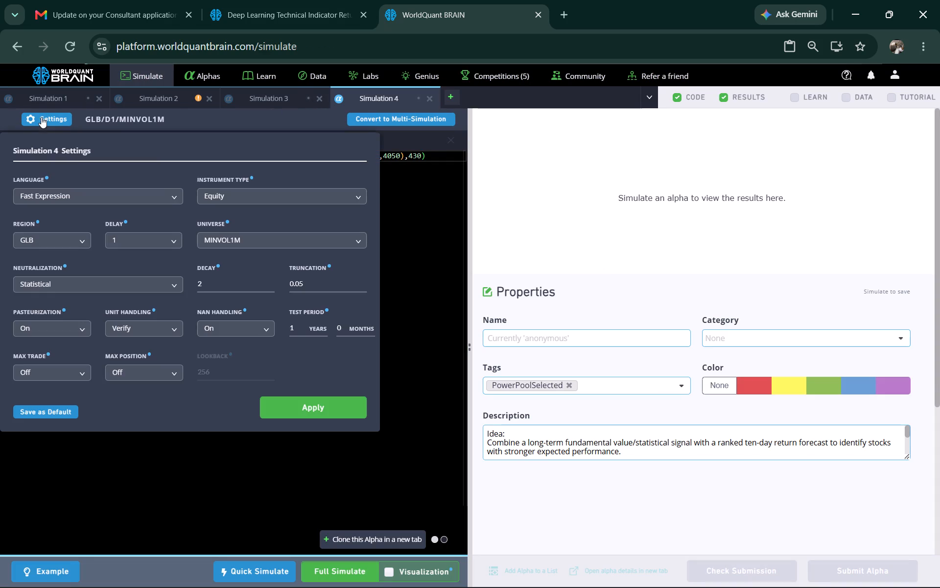
click(399, 259)
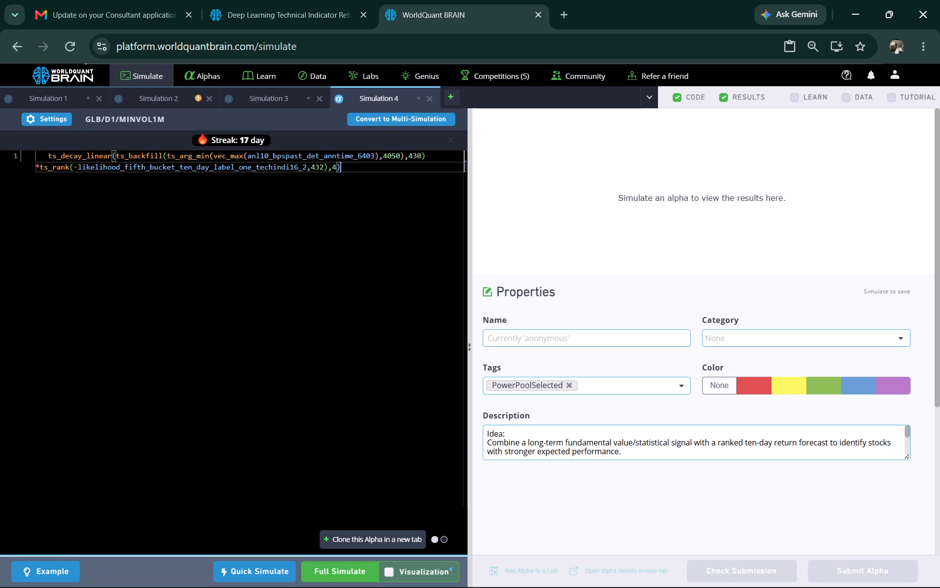
click(394, 156)
key(BackSpace)
key(BackSpace)
key(6)
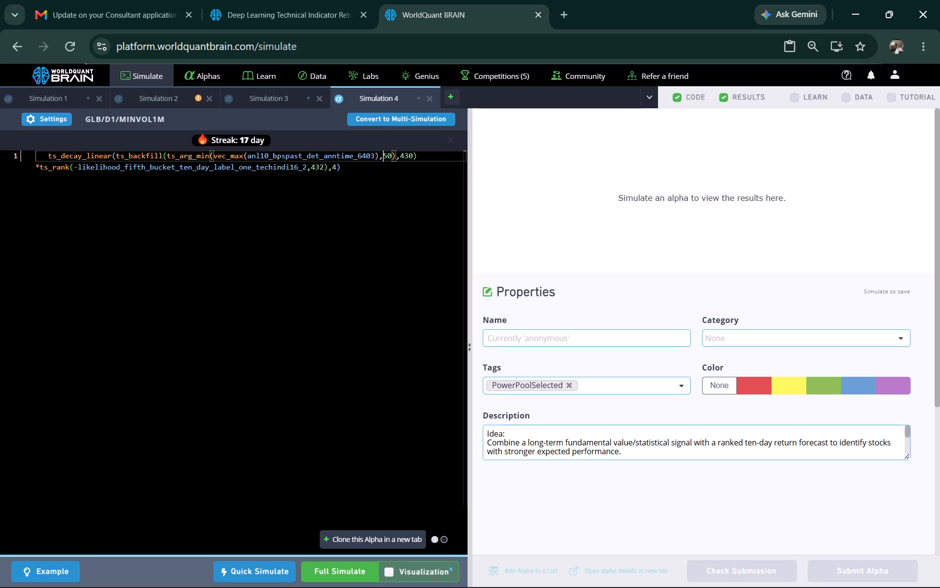
Set the Simulation 4 truncation to 0.08 and Max Trade to On, and apply the settings.
click(55, 117)
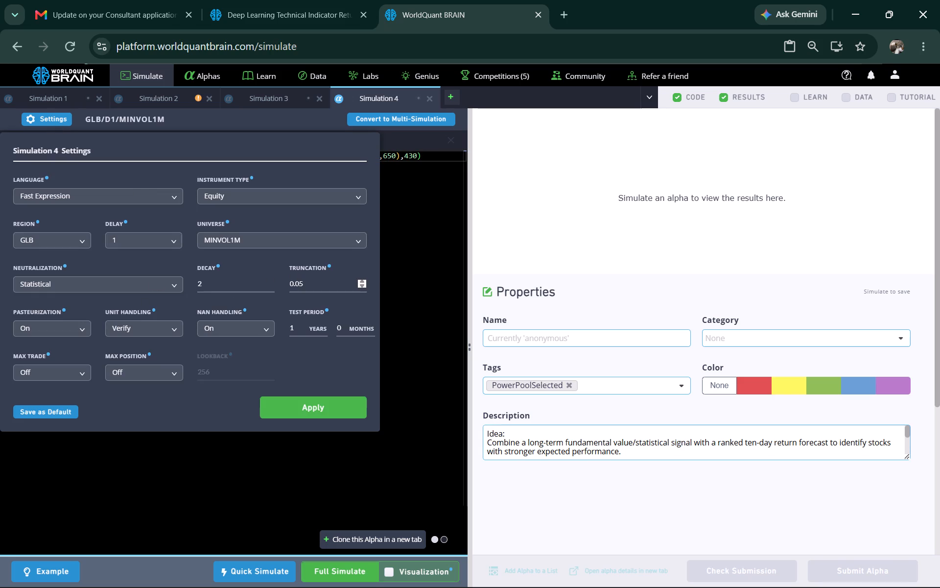
double_click(365, 283)
click(365, 283)
click(79, 373)
click(58, 406)
click(285, 409)
Run a full simulation of the Simulation 4 alpha.
click(353, 570)
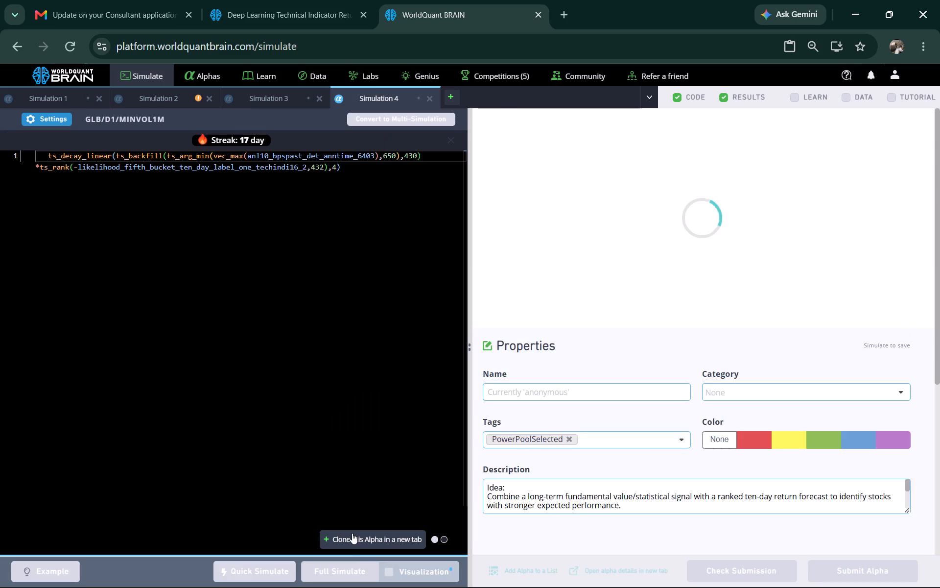
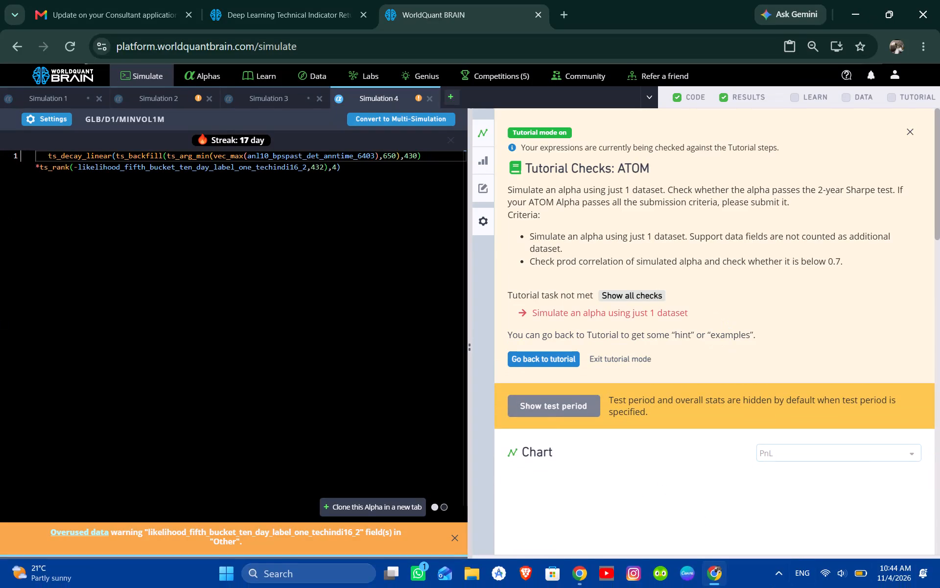
Show the test period for the Simulation 4 results and review the IS Summary and the testing status warnings.
scroll(620, 402, down, 2)
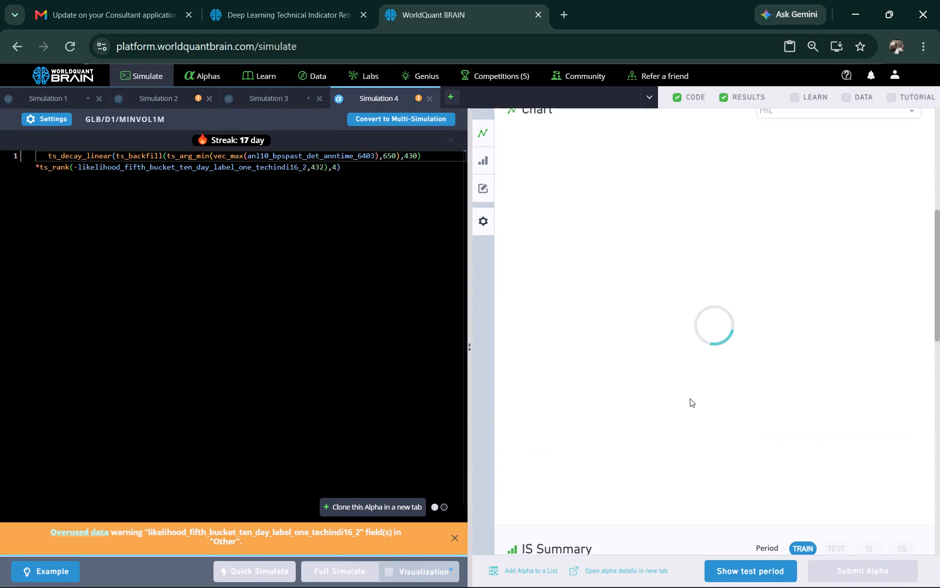
click(751, 573)
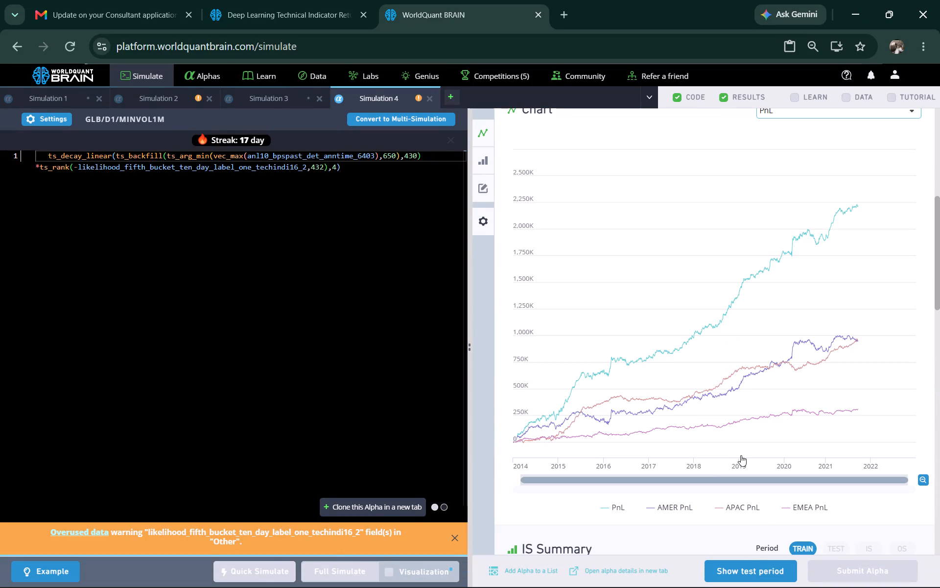
scroll(718, 448, down, 2)
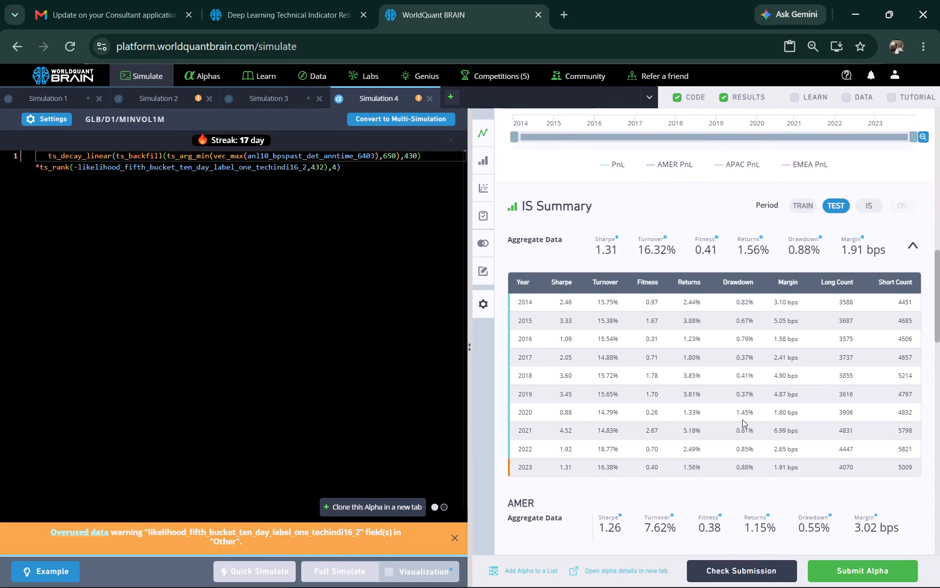
scroll(742, 419, down, 3)
click(657, 438)
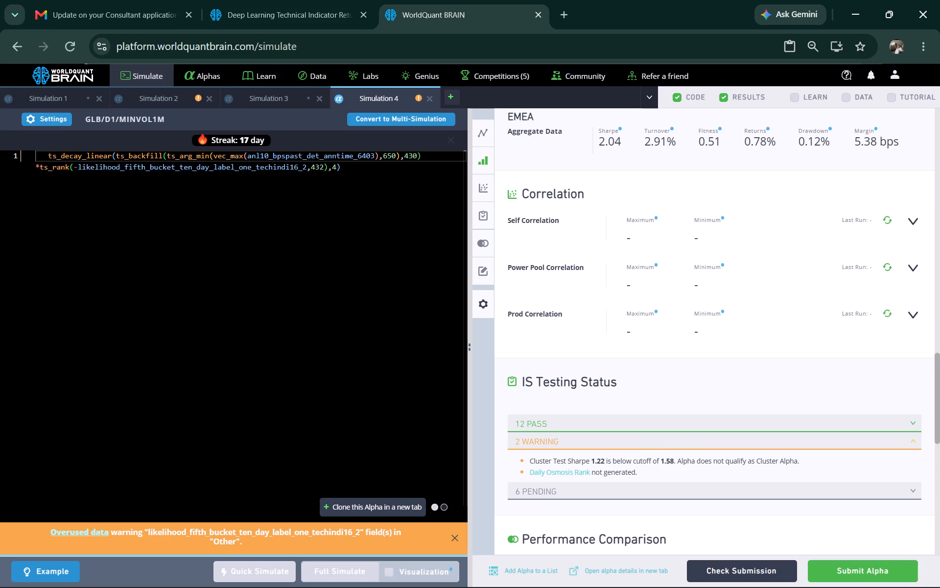
Set the ts_arg_min lookback in the Simulation 4 expression to 4050.
click(388, 153)
key(BackSpace)
key(4)
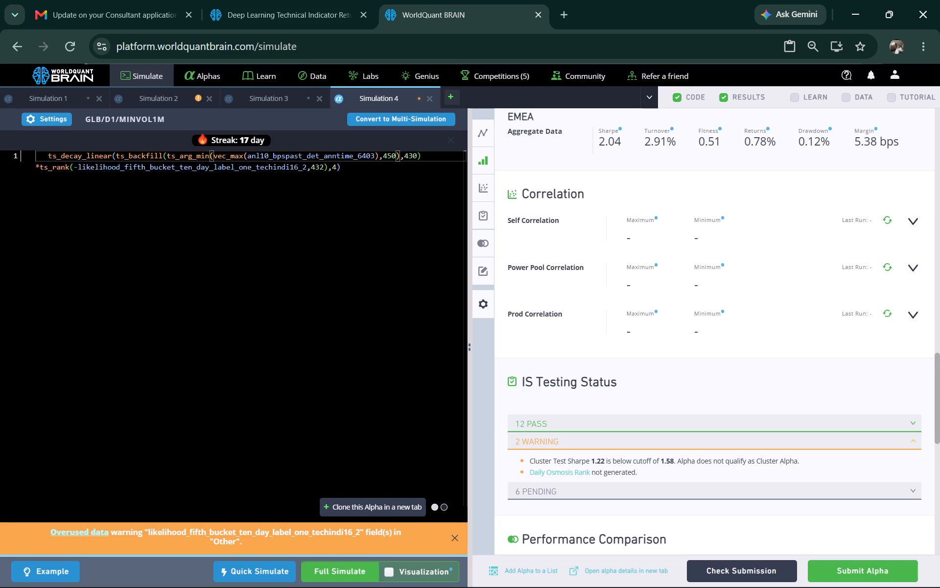
key(0)
Set the Simulation 4 truncation to 0.05 and Max Trade to Off, and apply the settings.
click(46, 119)
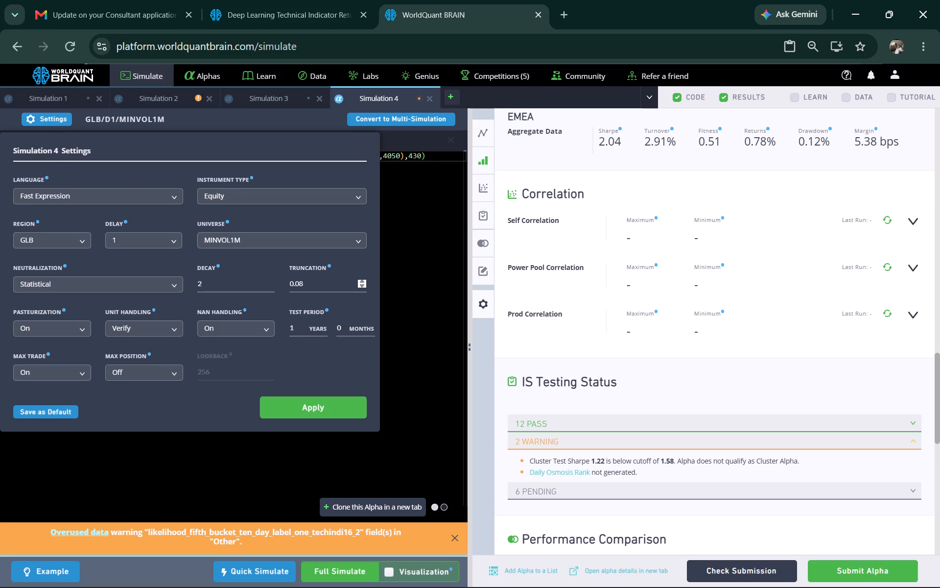
click(365, 285)
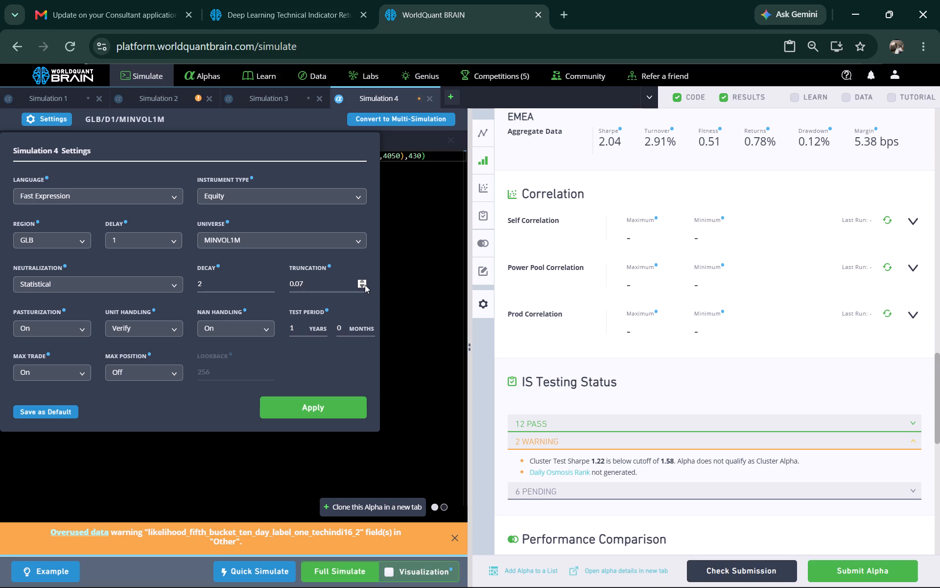
double_click(365, 285)
click(62, 366)
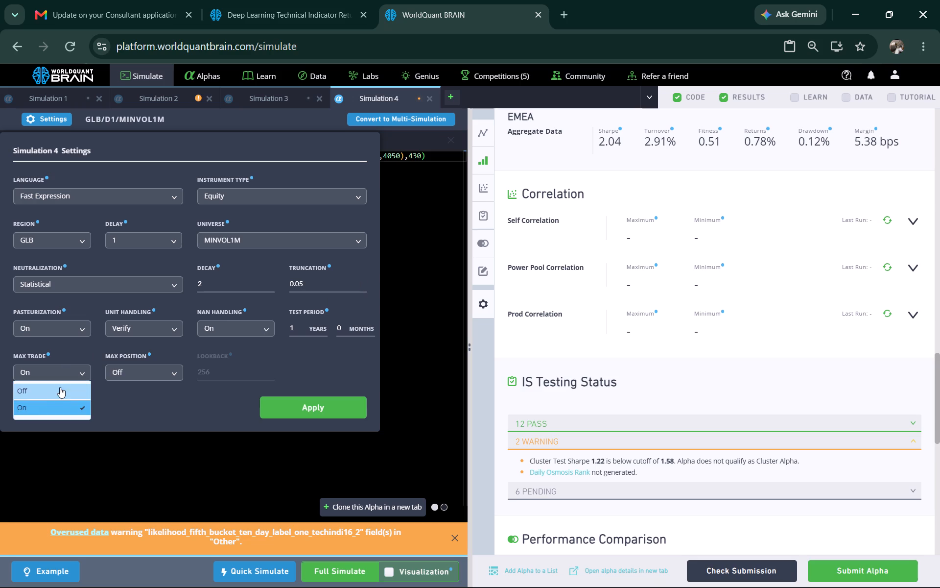
click(60, 394)
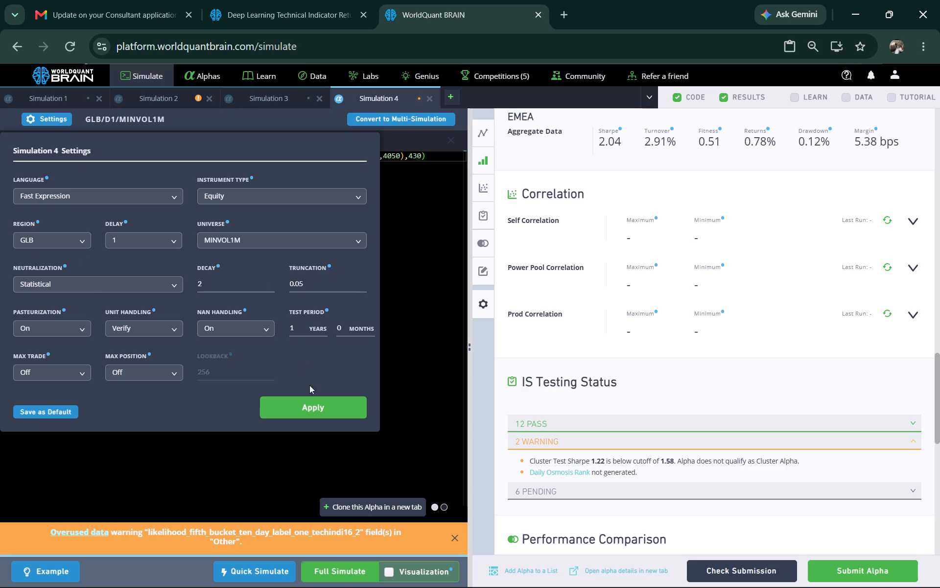
click(316, 404)
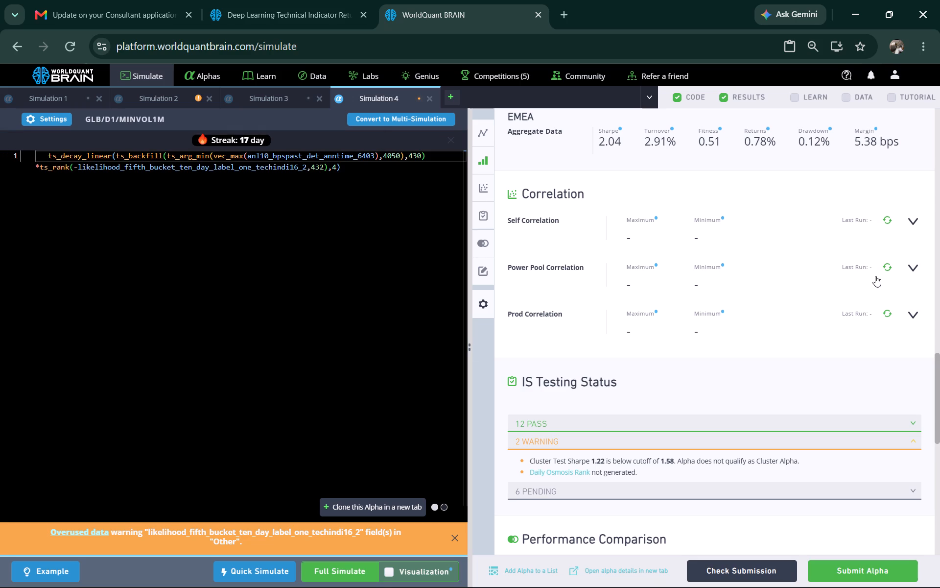
Examine the existing results by region, switch the summary to the IS period, and review the correlation and testing status sections.
scroll(856, 272, up, 2)
scroll(869, 228, up, 1)
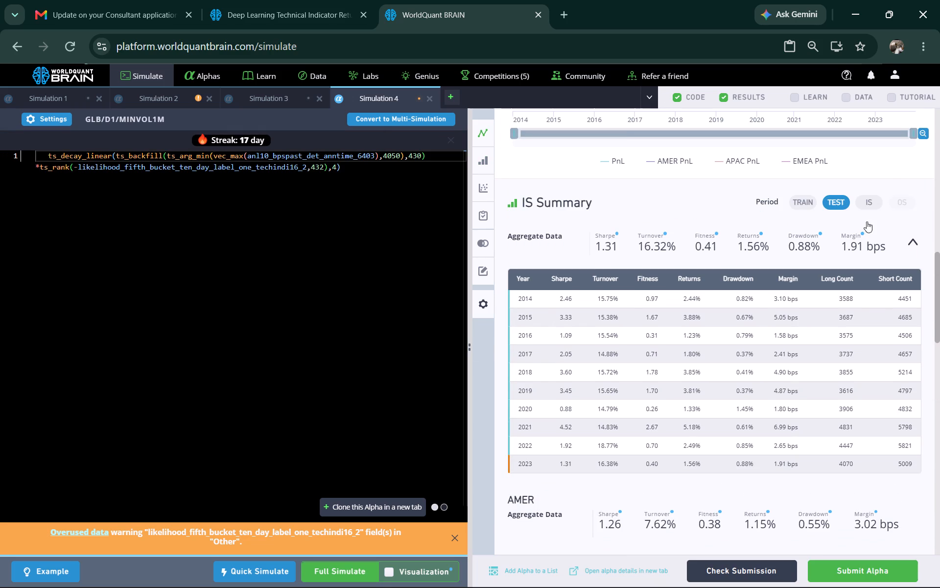
scroll(728, 449, down, 4)
scroll(718, 415, up, 2)
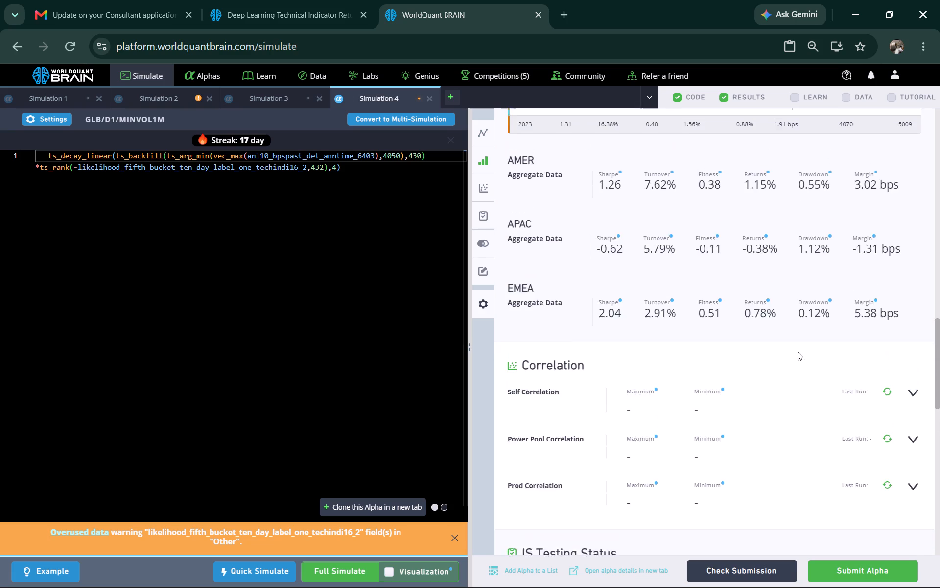
scroll(798, 351, up, 2)
click(861, 209)
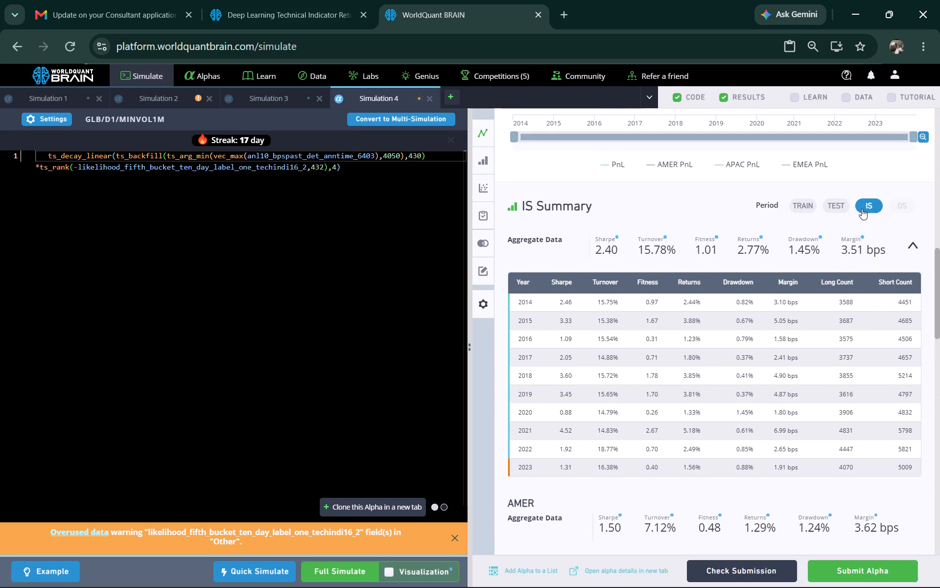
scroll(579, 286, down, 2)
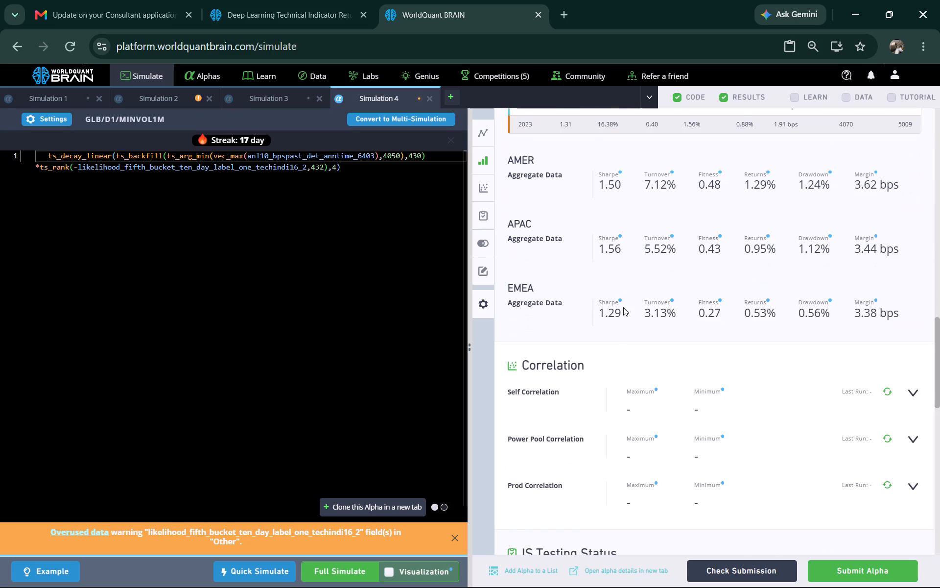
scroll(623, 307, up, 1)
scroll(623, 308, down, 2)
scroll(669, 443, down, 1)
scroll(612, 436, down, 3)
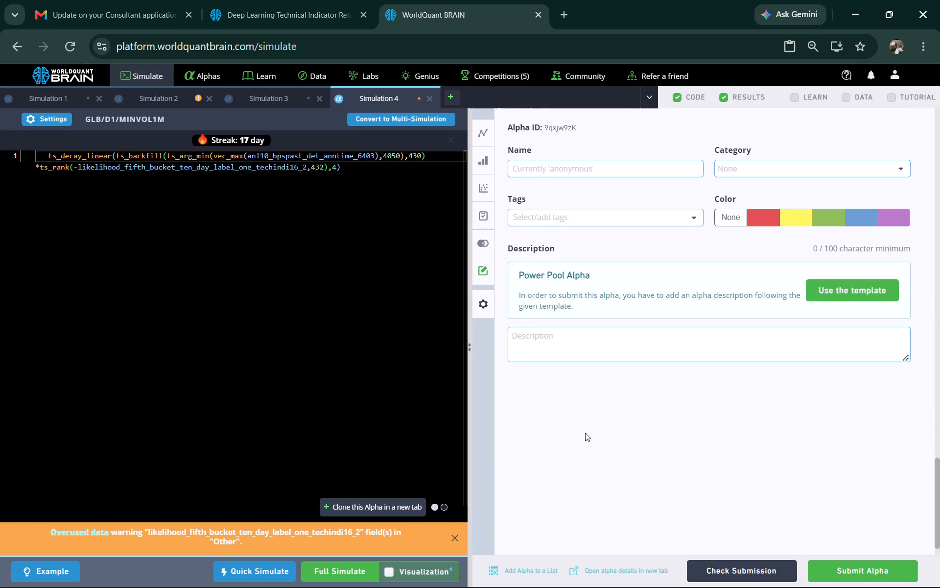
scroll(585, 431, up, 3)
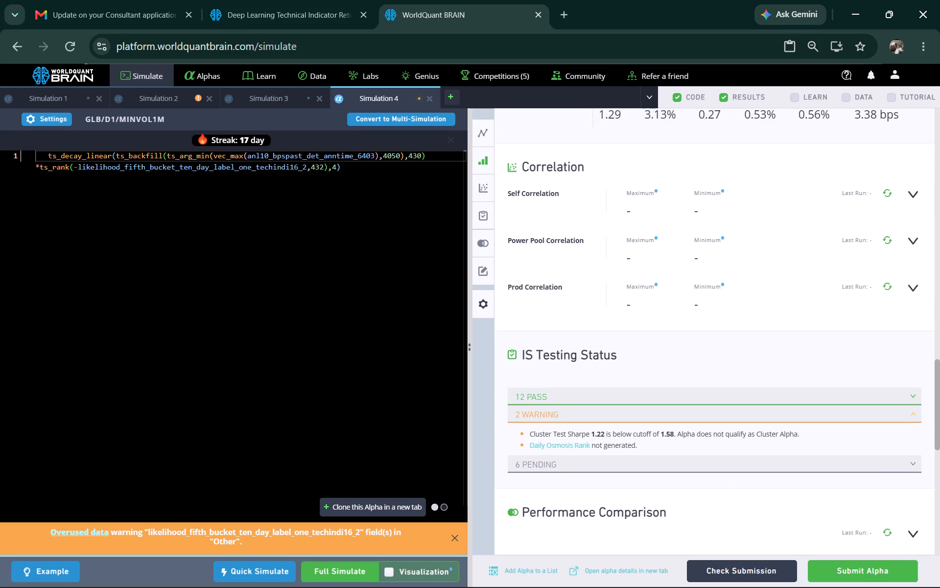
Set the ts_backfill lookback to 4030 and the ts_rank lookback to 1432 in the Simulation 4 expression.
click(336, 169)
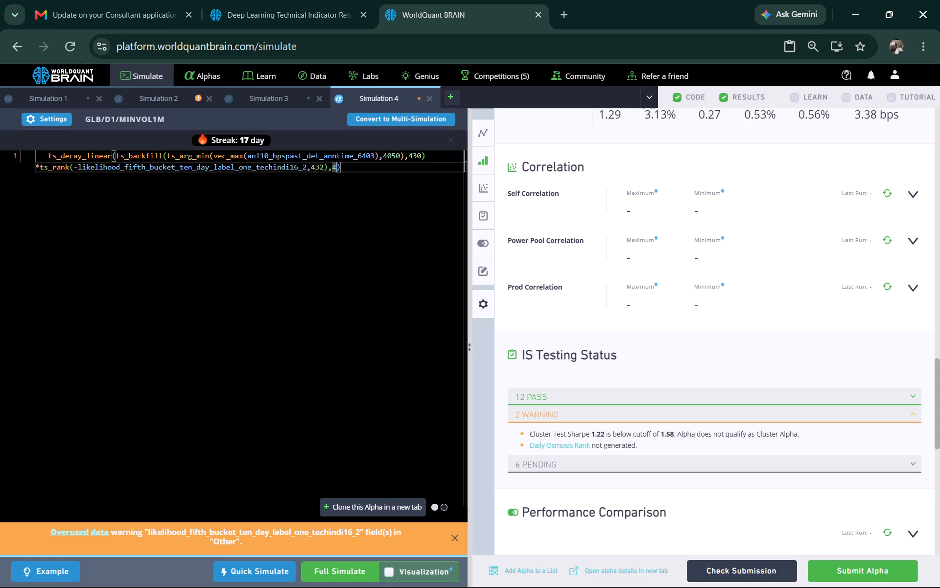
click(409, 157)
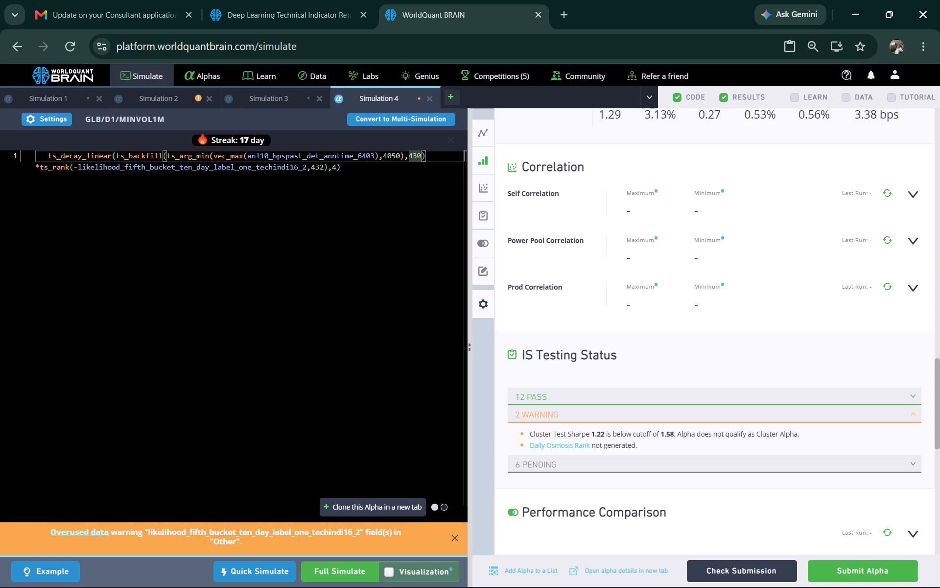
click(411, 155)
key(0)
click(311, 167)
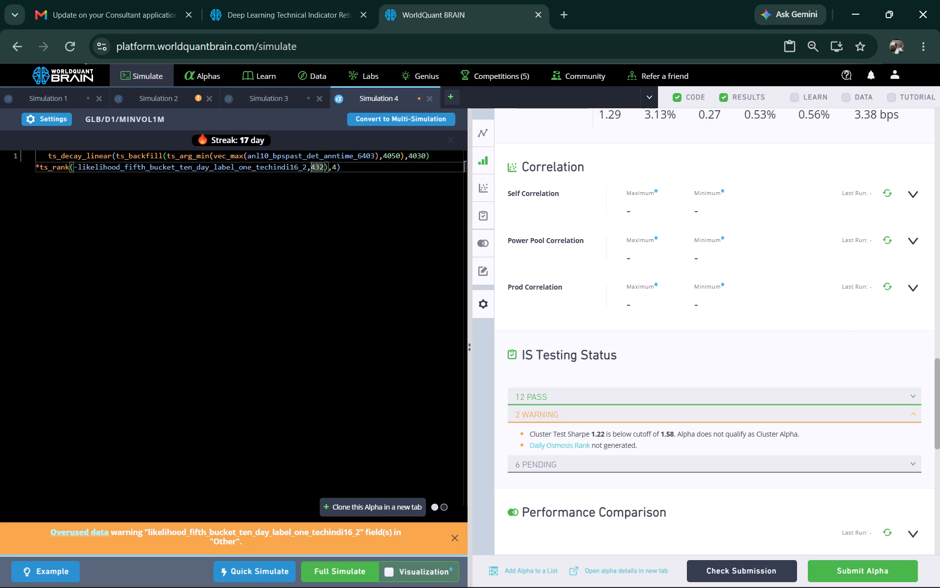
key(1)
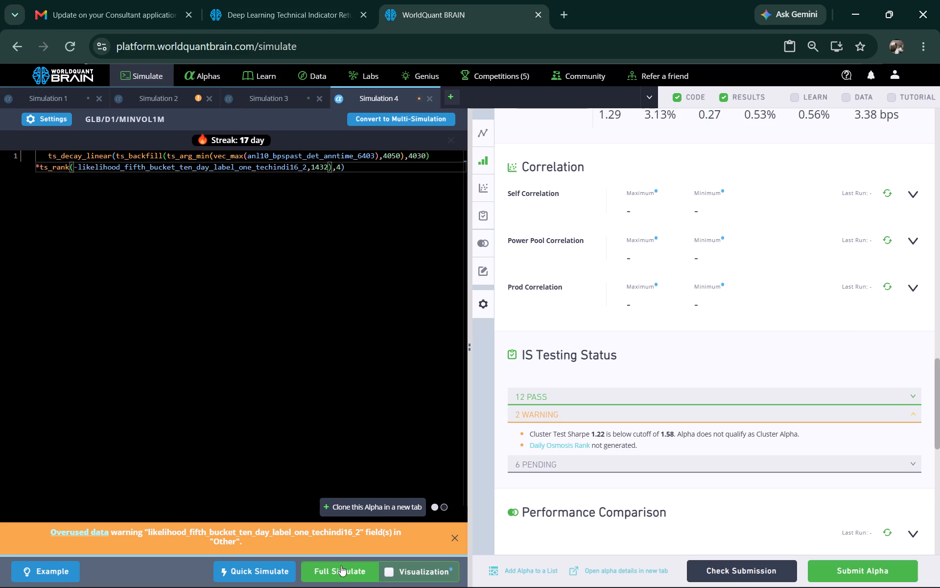
Run a full simulation of the edited Simulation 4 alpha.
click(341, 565)
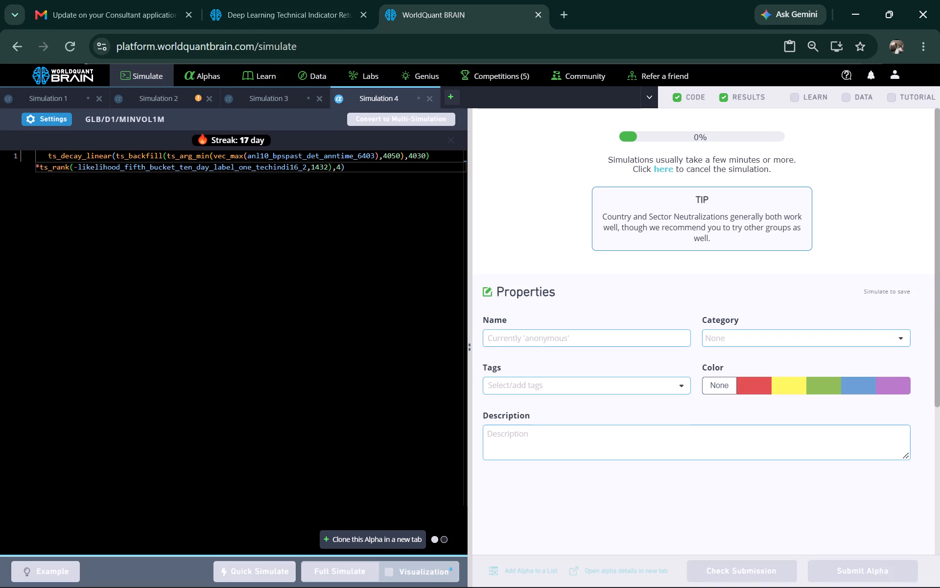
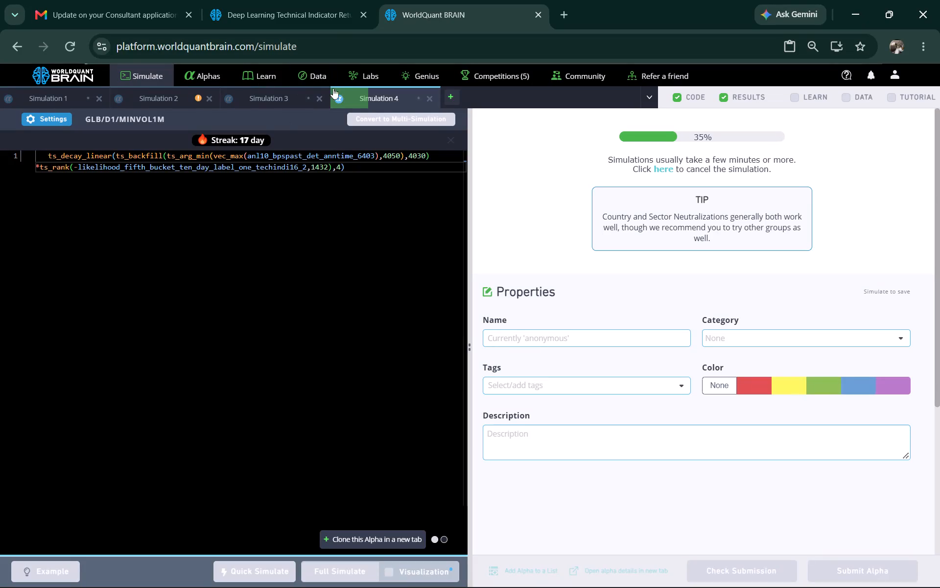
Close the Simulation 3 and Simulation 2 tabs, discarding Simulation 3's unsimulated code.
click(323, 99)
click(500, 371)
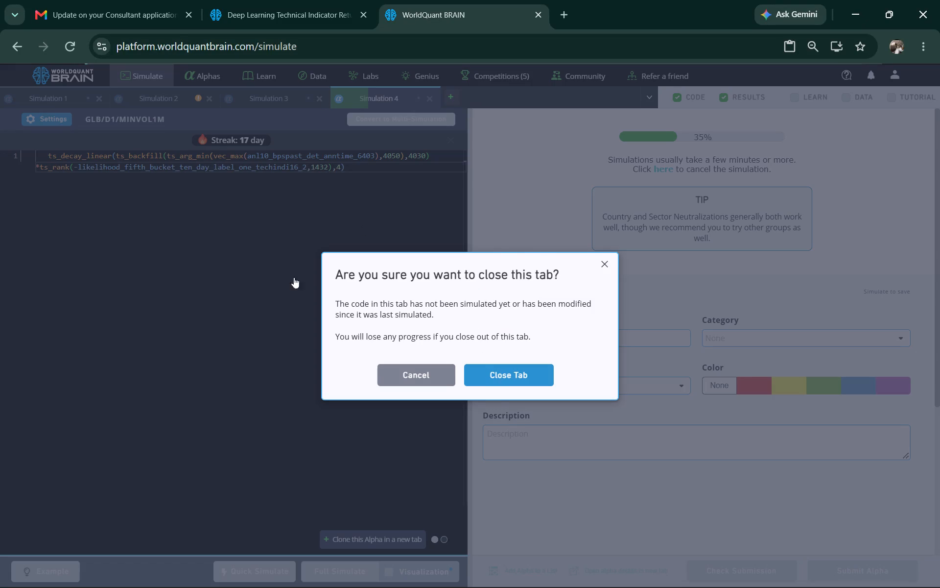
click(207, 97)
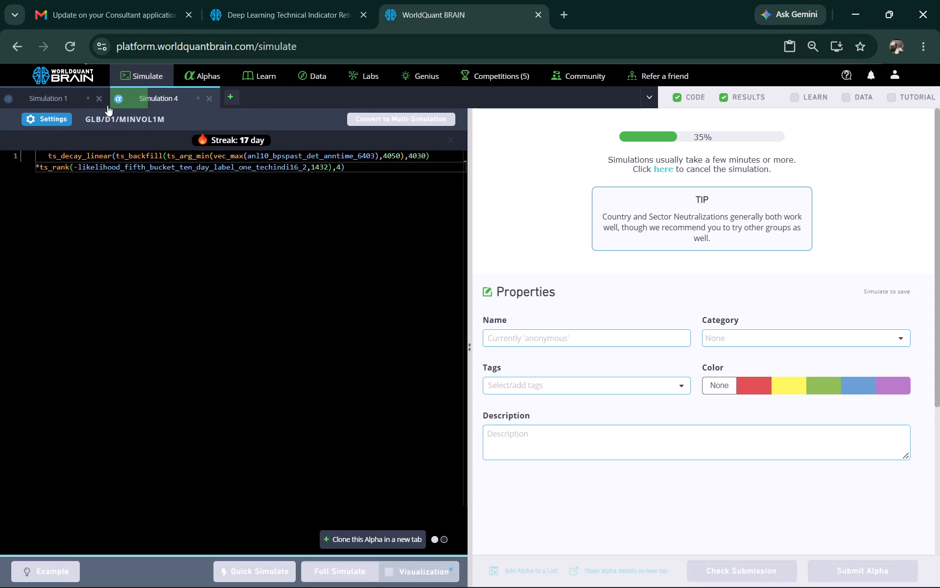
Switch to the Deep Learning Technical Indicator Returns dataset and jump to the last page of its fields list.
click(252, 11)
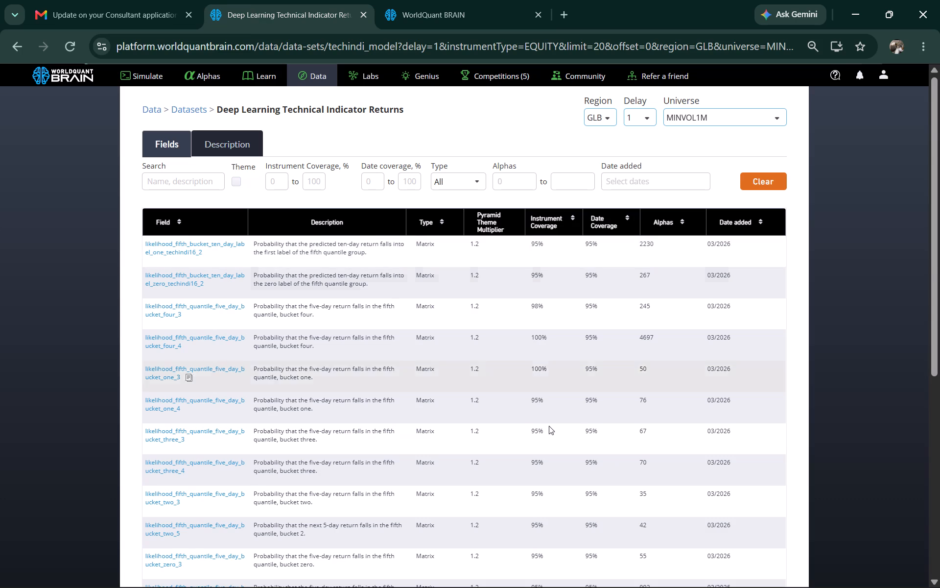
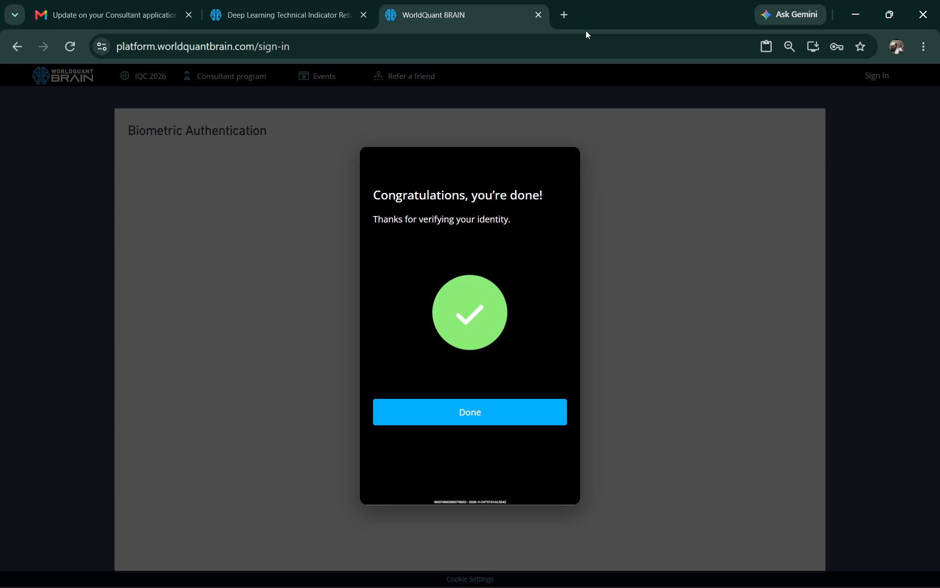
Complete the biometric sign-in and dismiss the Research Consultant banking-details prompt to return to the Simulation 4 editor.
click(503, 409)
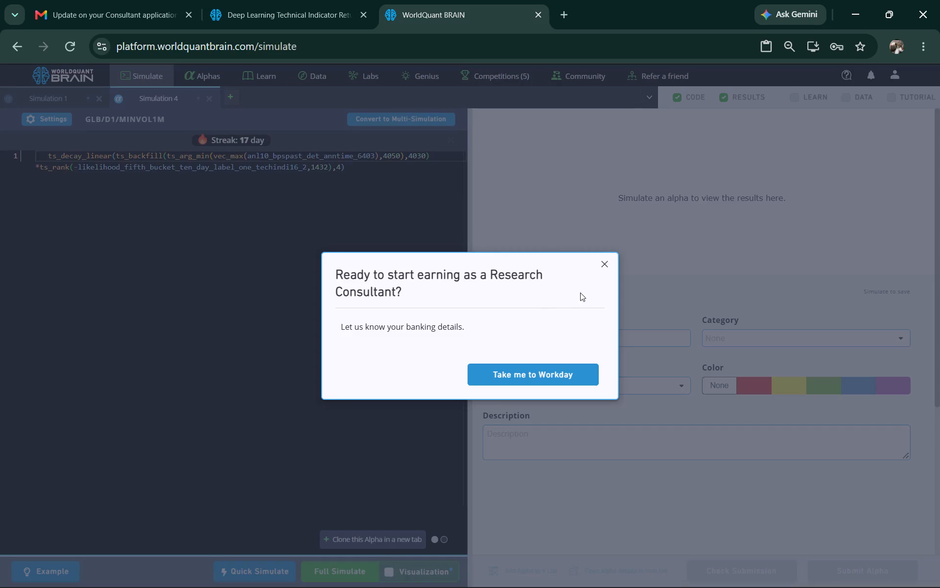
click(603, 263)
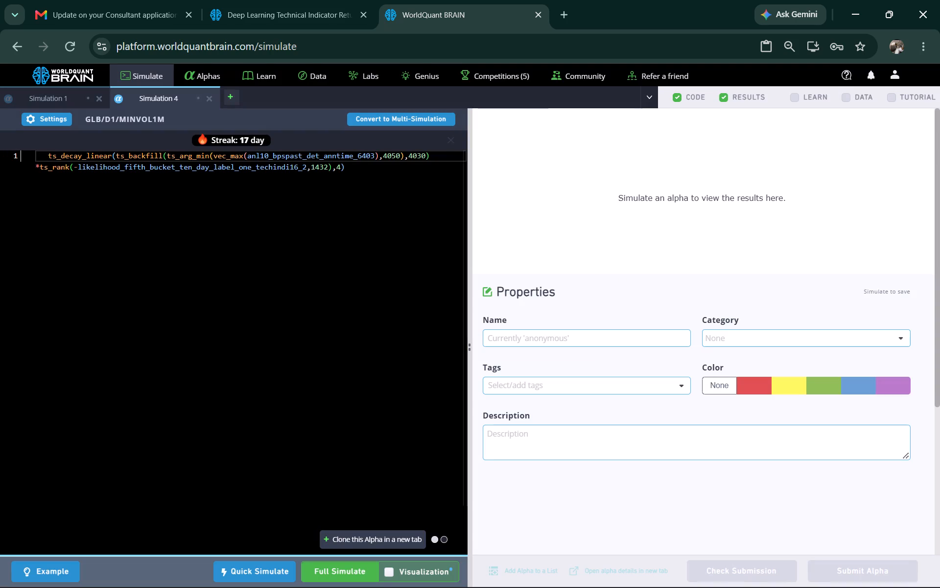
Run a full simulation of the GLB/D1/MINVOL1M alpha in Simulation 4.
click(344, 570)
Return to the fields list of the Deep Learning Technical Indicator Returns dataset.
click(257, 16)
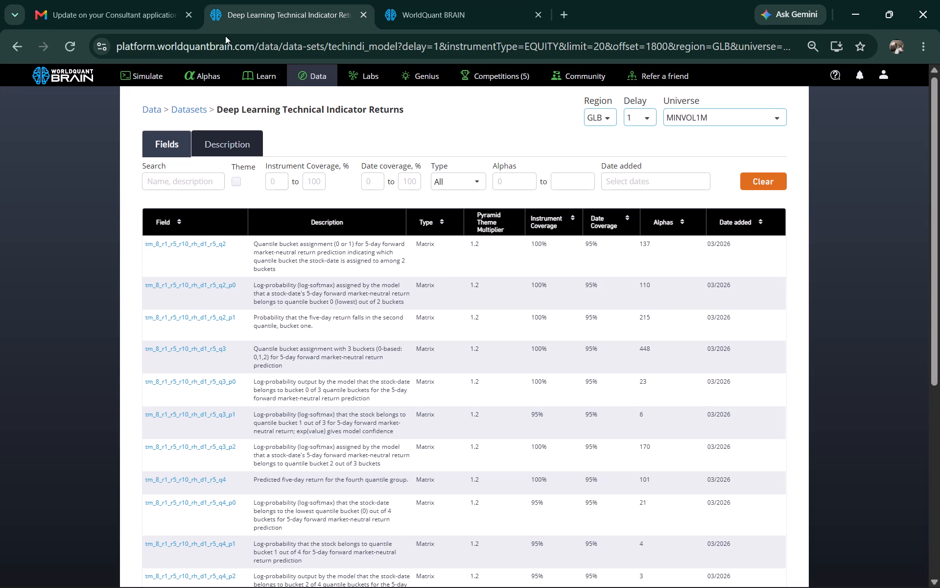
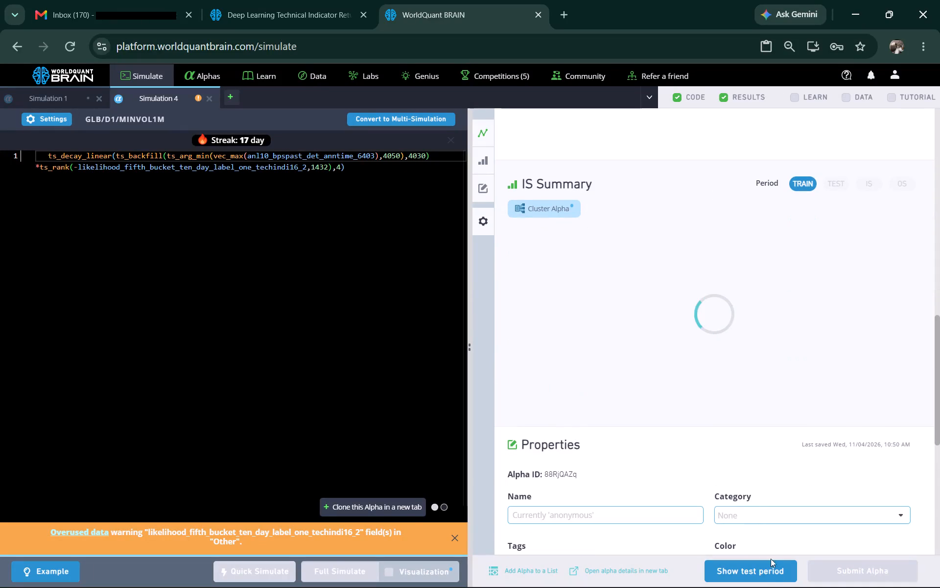
Reveal the test period results for Simulation 4 and expand the warnings under IS Testing Status.
click(763, 576)
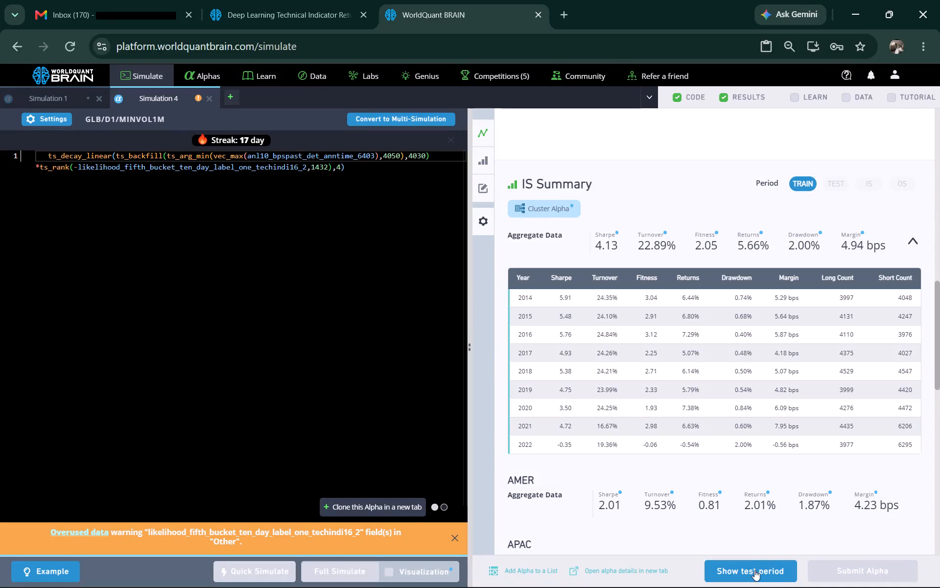
click(751, 568)
scroll(718, 443, up, 3)
click(684, 498)
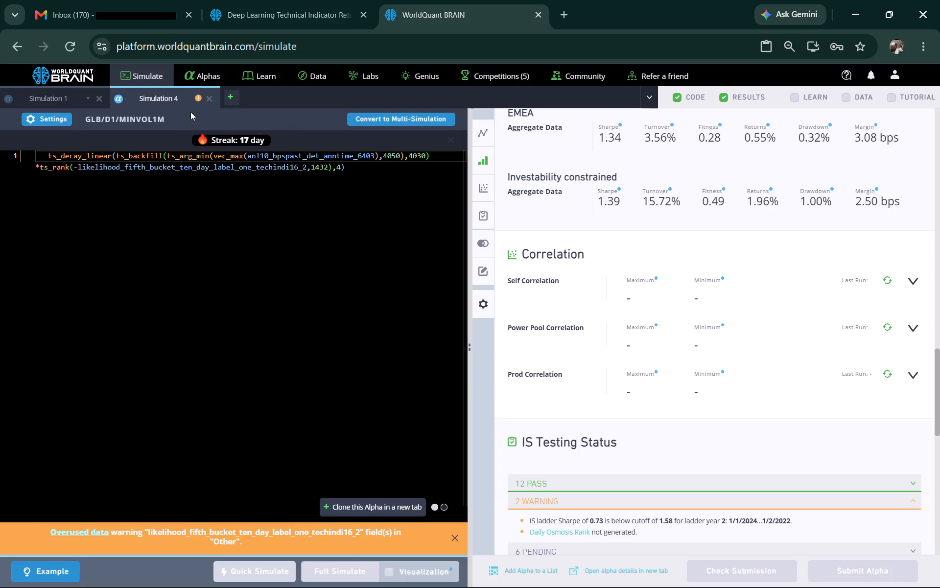
Duplicate the browser tab showing the Deep Learning Technical Indicator Returns dataset.
click(231, 17)
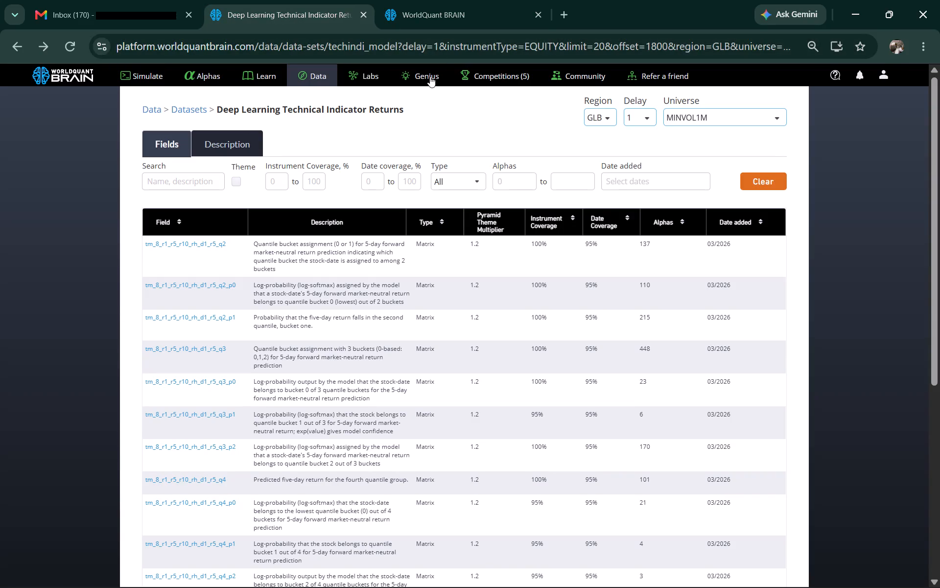
right_click(319, 22)
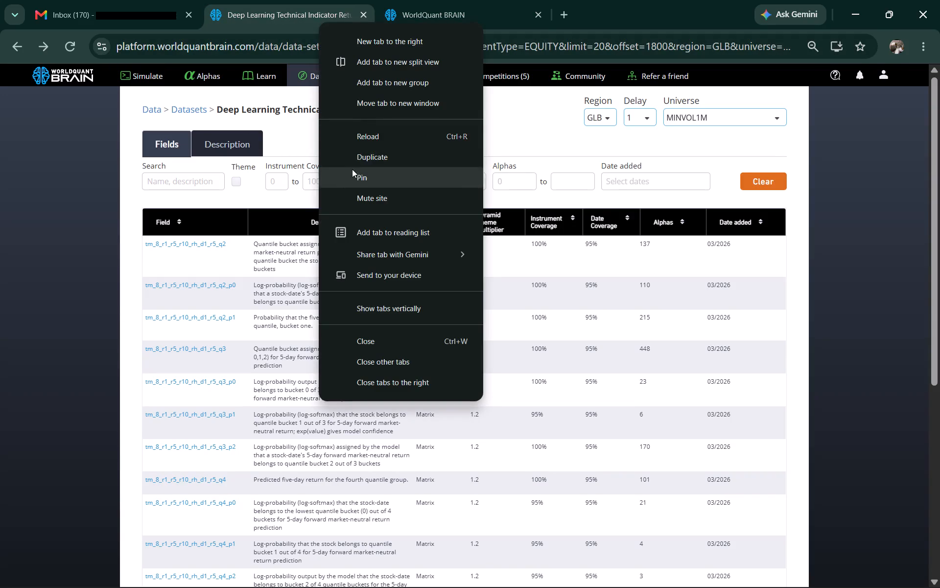
click(358, 159)
Return to Simulation 4 and review the yearly IS Summary figures for the test period.
click(563, 10)
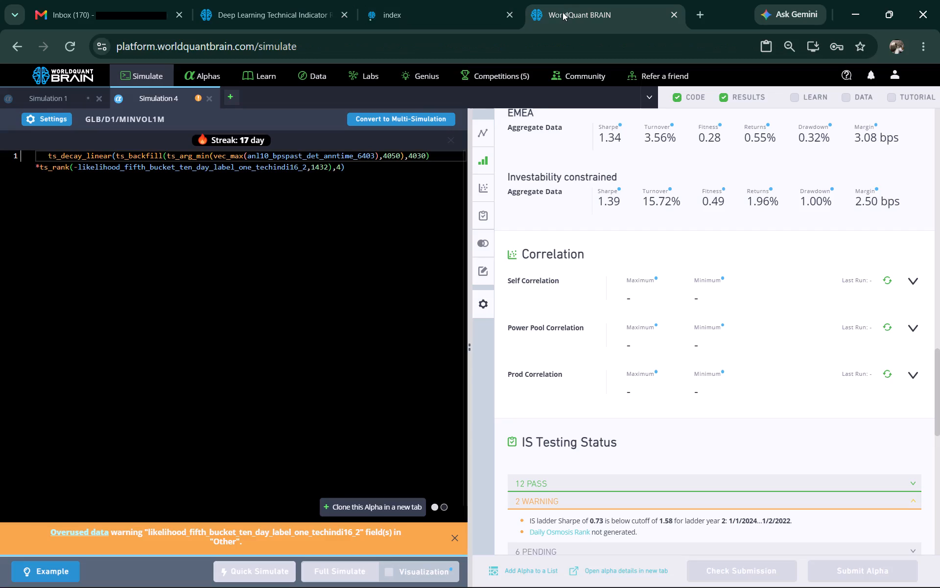
scroll(705, 275, up, 3)
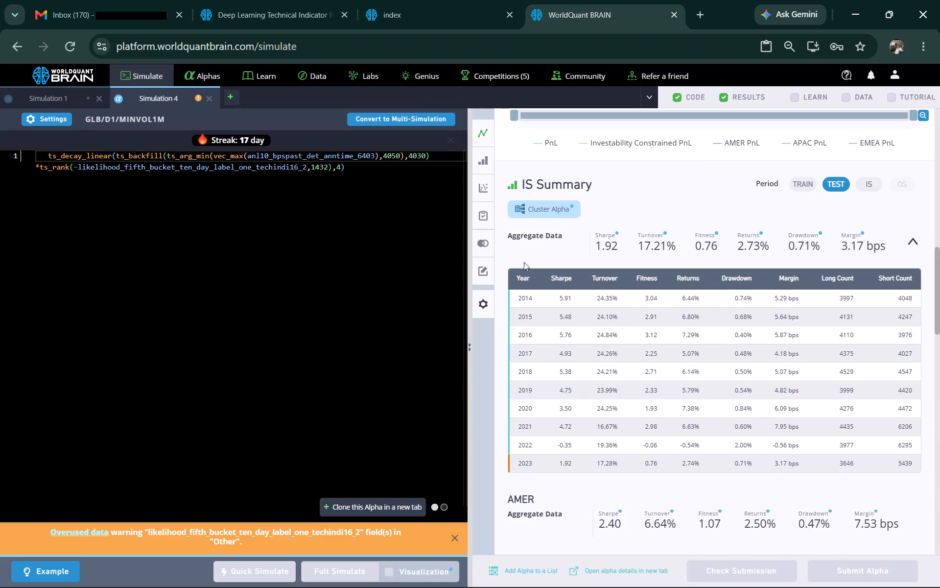
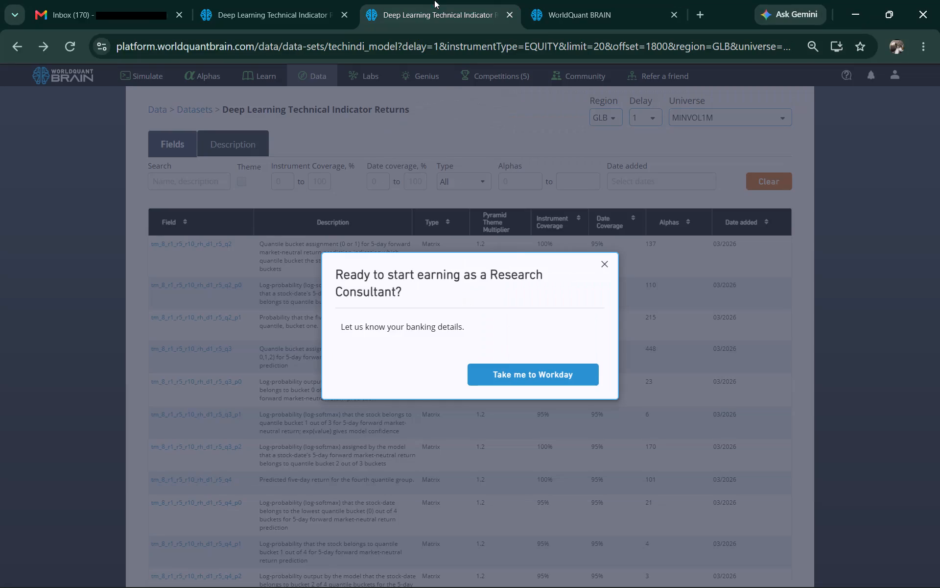
Dismiss the banking details pop-up and search the data catalogue for fnd28_wsannualstats_value_09104.
click(605, 263)
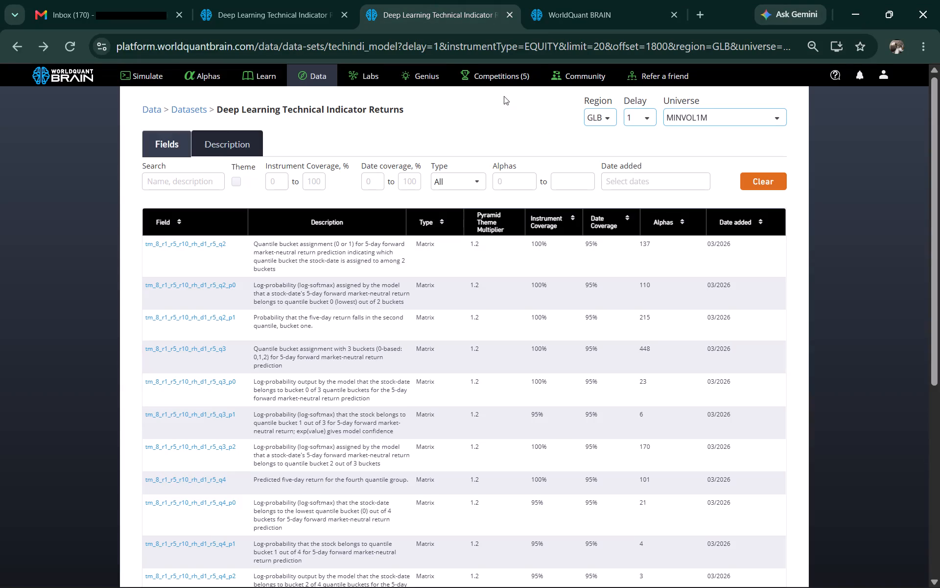
click(331, 71)
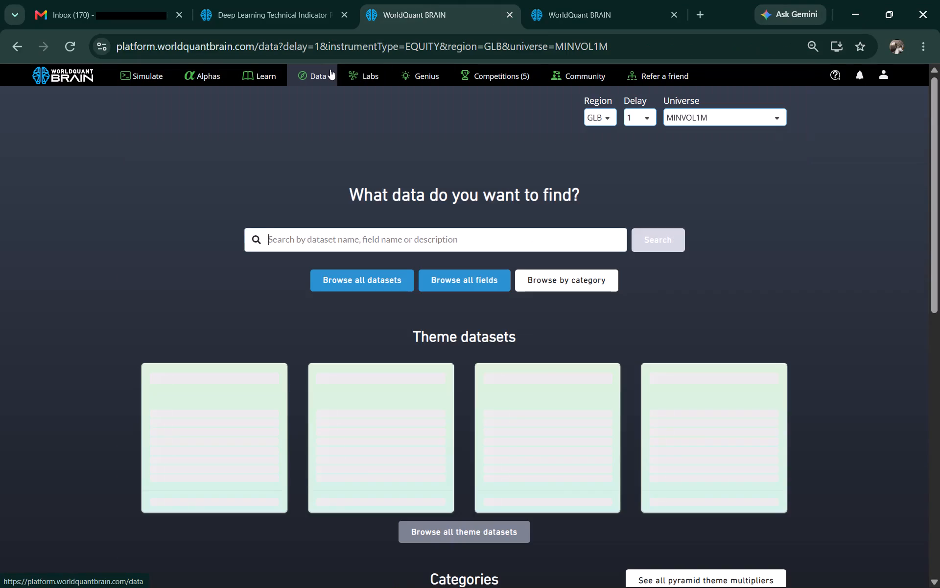
click(327, 230)
text(FND)
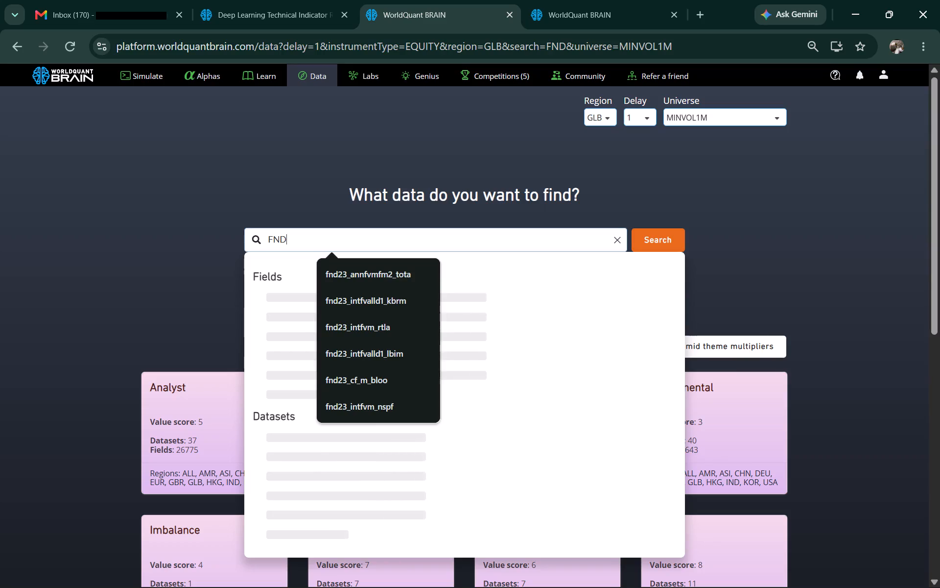
key(3)
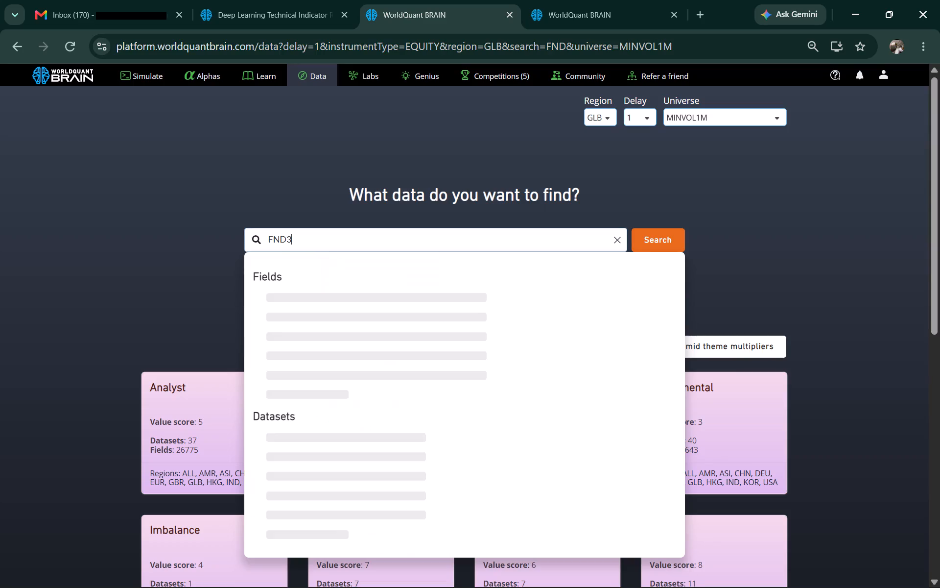
key(BackSpace)
text(28)
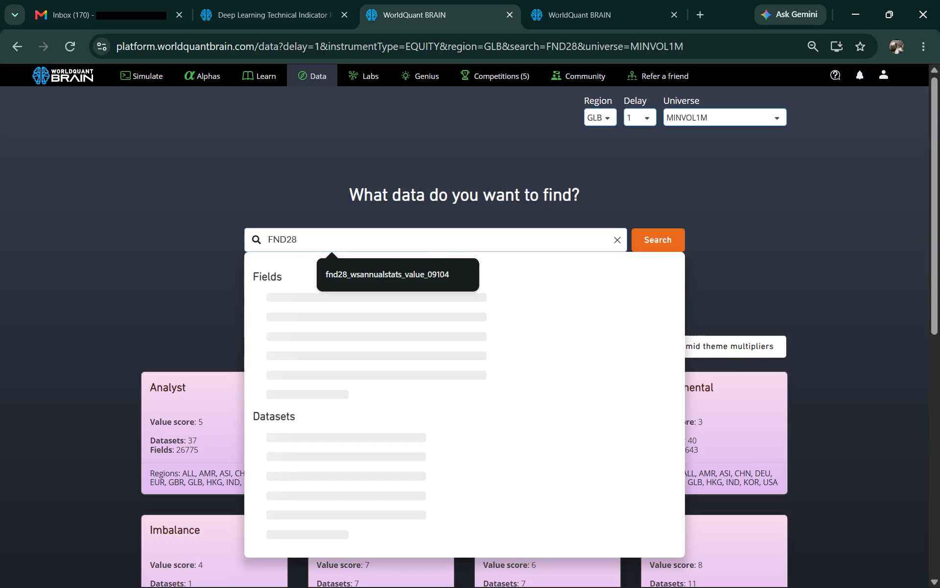
click(372, 277)
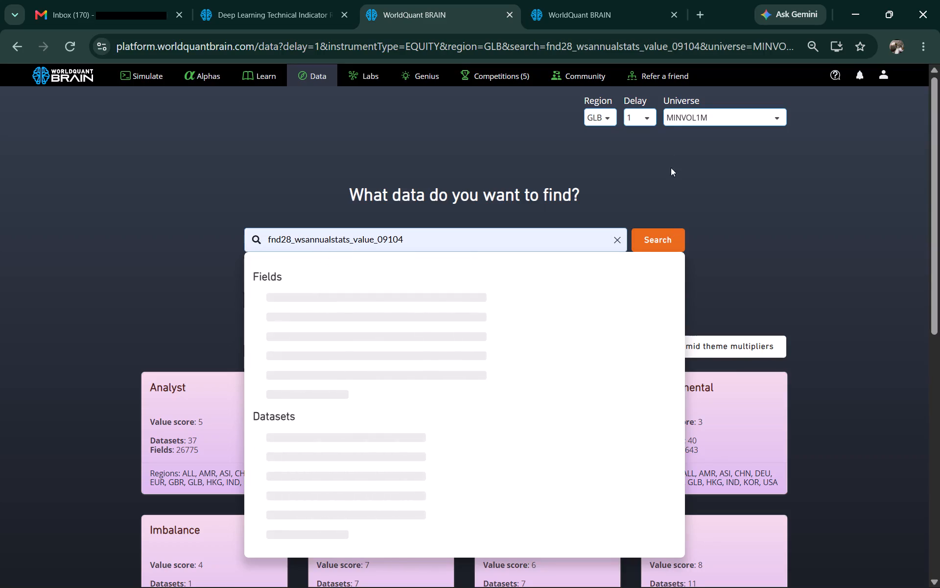
Switch the universe to TOP3000 and open the Global Fundamental Data dataset from the matching field results.
click(720, 117)
click(695, 138)
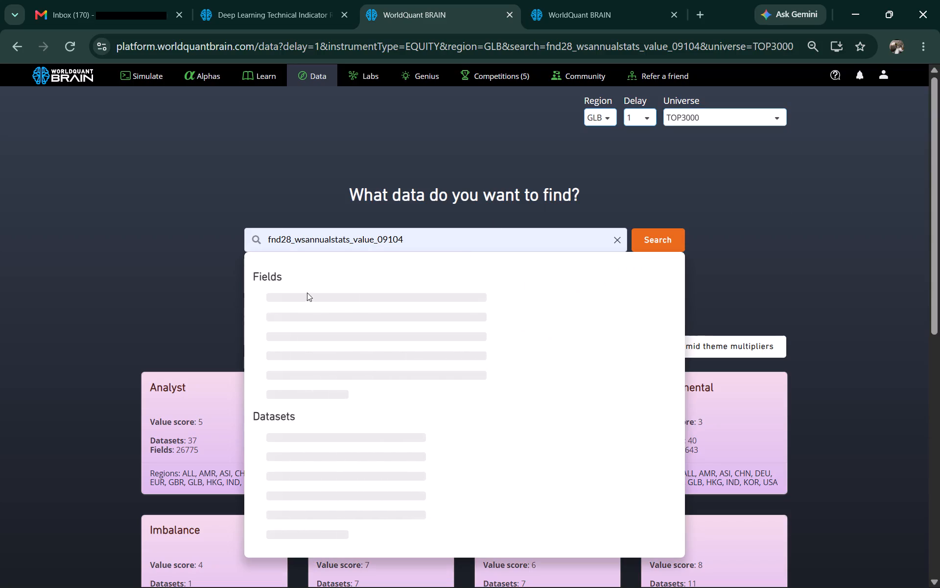
click(323, 332)
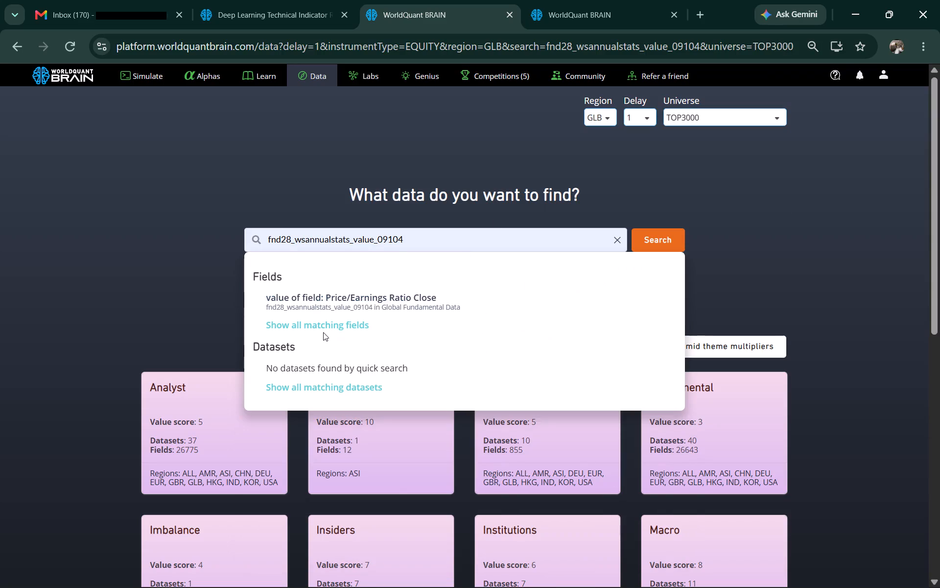
click(315, 320)
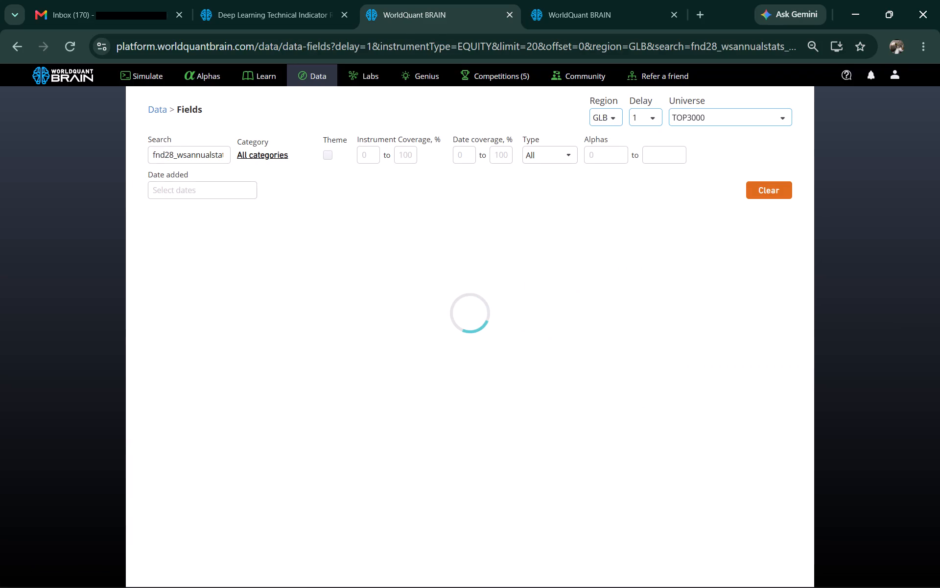
click(200, 266)
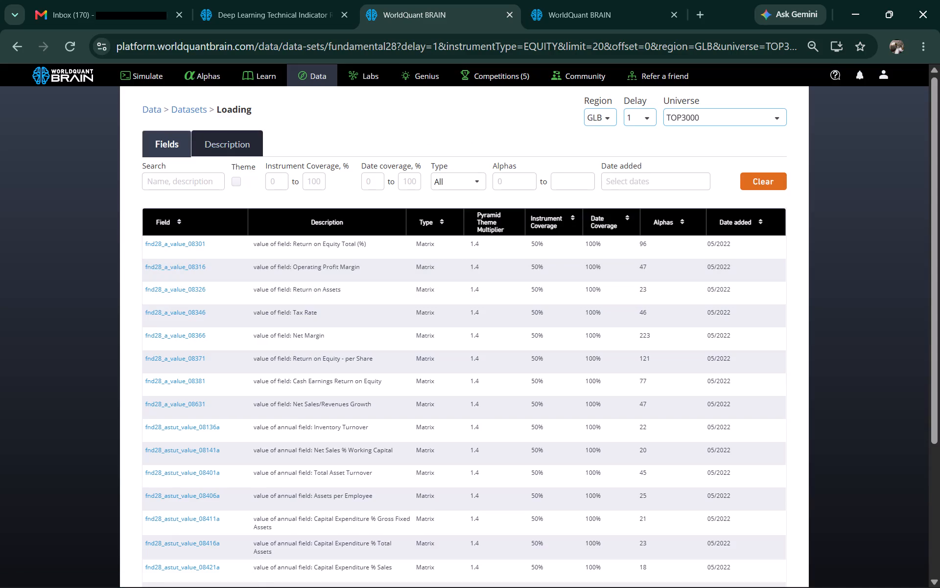
Filter the Global Fundamental Data fields to those used in at most 5 alphas and look through them.
click(564, 186)
key(5)
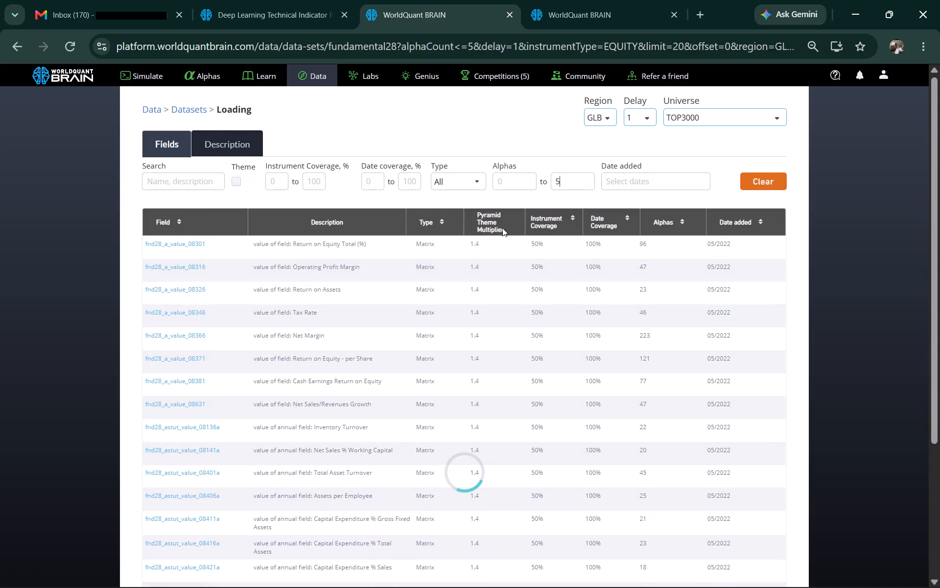
scroll(231, 330, down, 5)
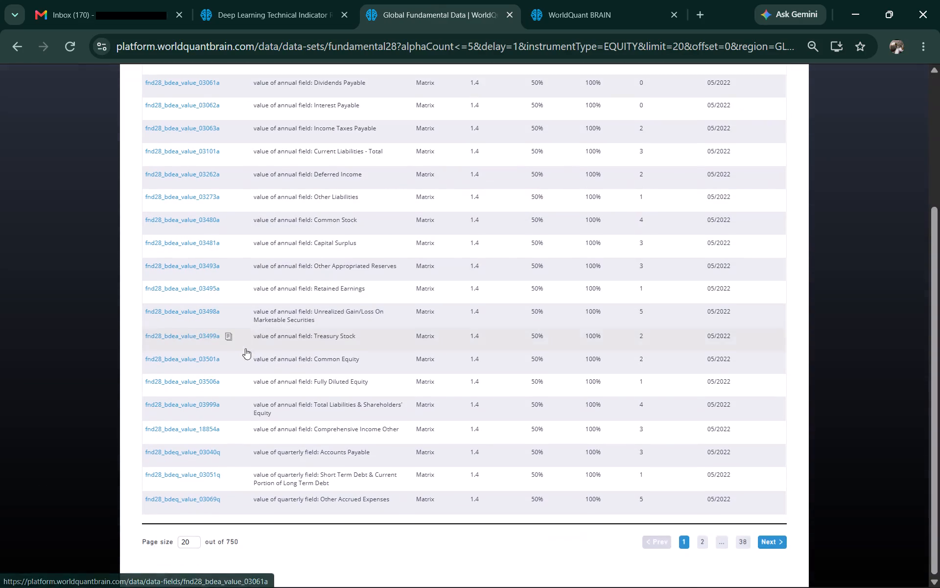
scroll(224, 355, down, 6)
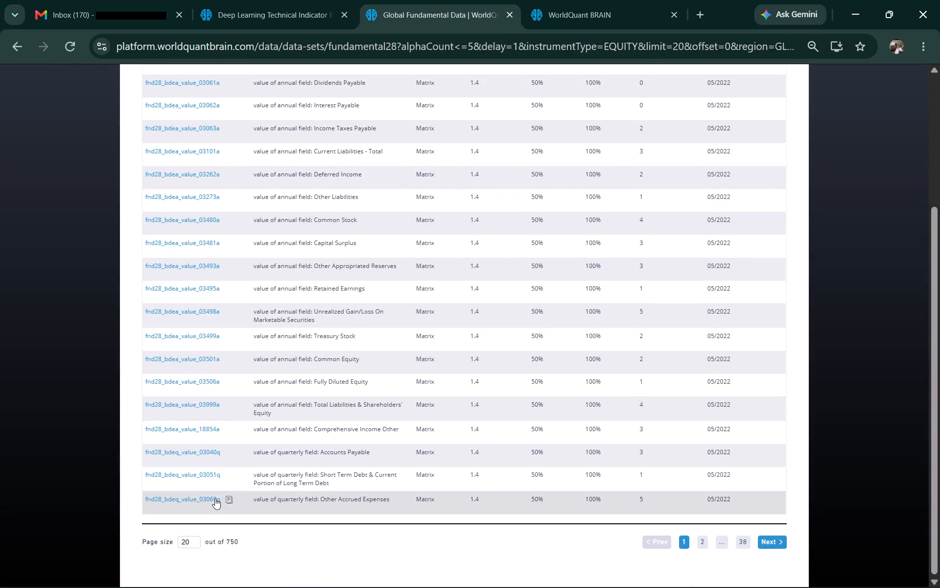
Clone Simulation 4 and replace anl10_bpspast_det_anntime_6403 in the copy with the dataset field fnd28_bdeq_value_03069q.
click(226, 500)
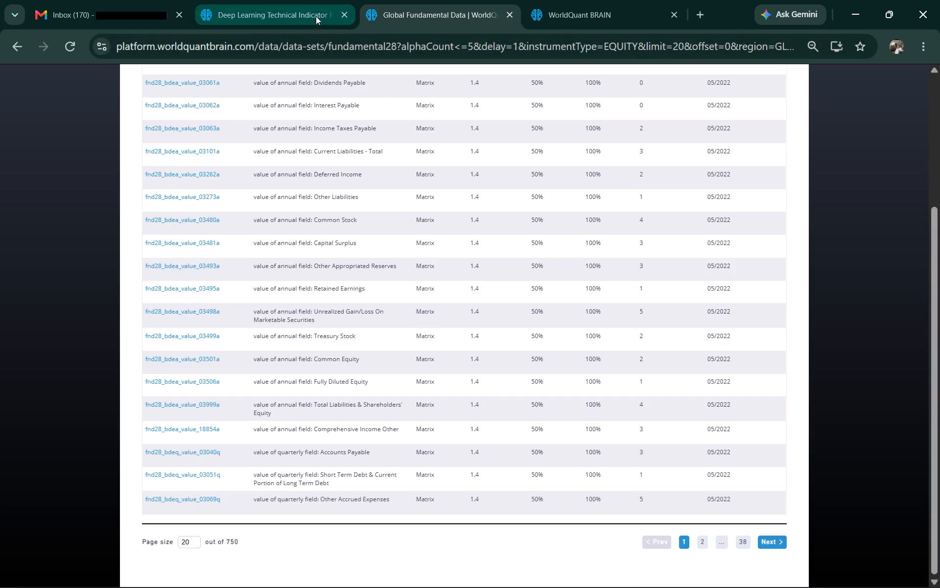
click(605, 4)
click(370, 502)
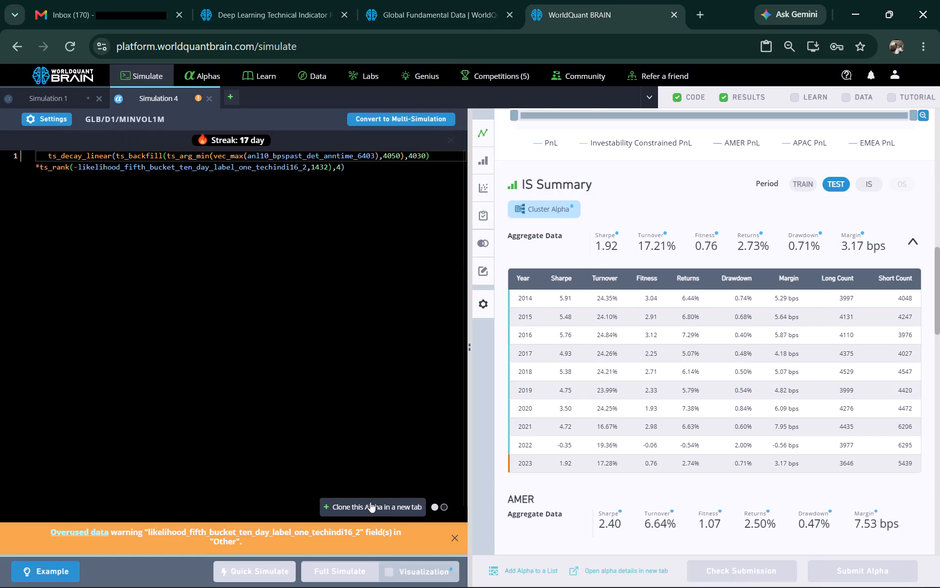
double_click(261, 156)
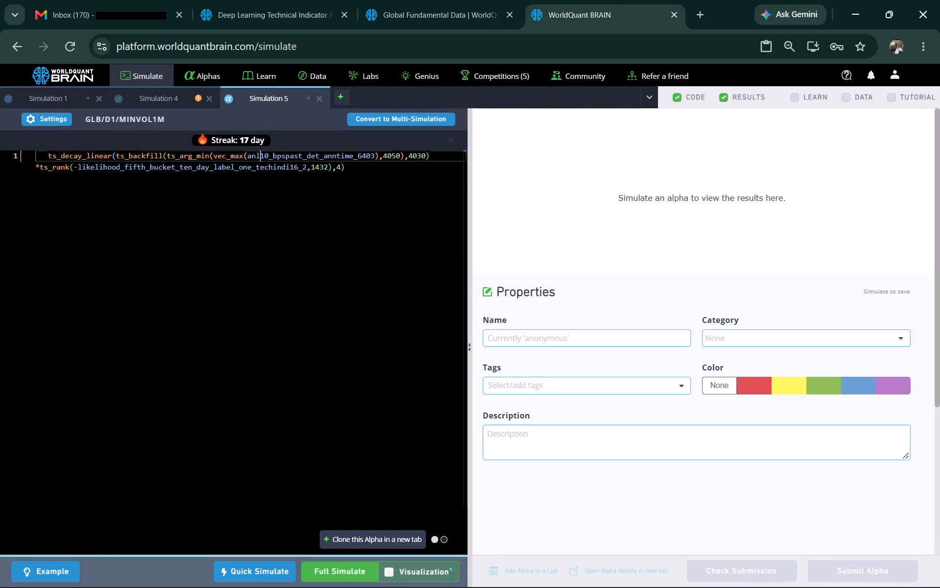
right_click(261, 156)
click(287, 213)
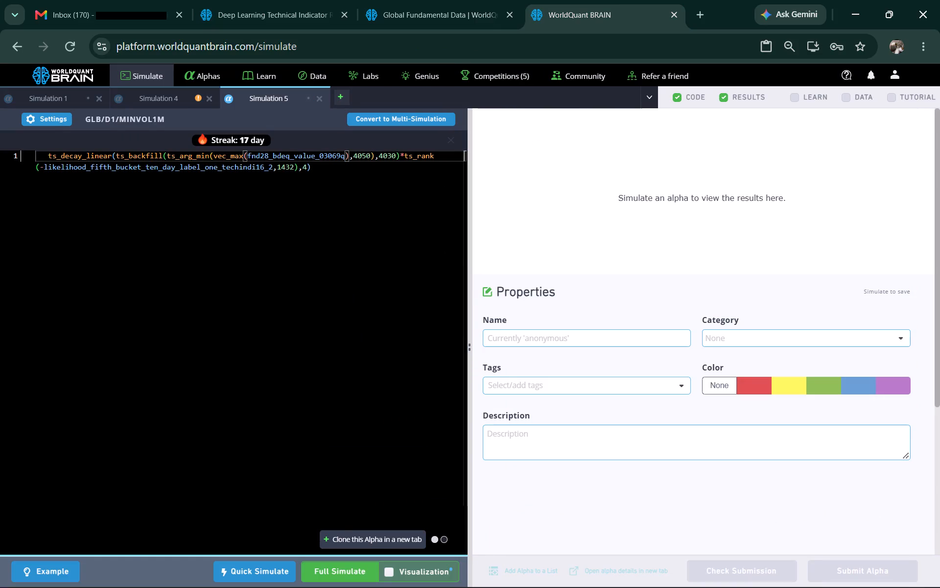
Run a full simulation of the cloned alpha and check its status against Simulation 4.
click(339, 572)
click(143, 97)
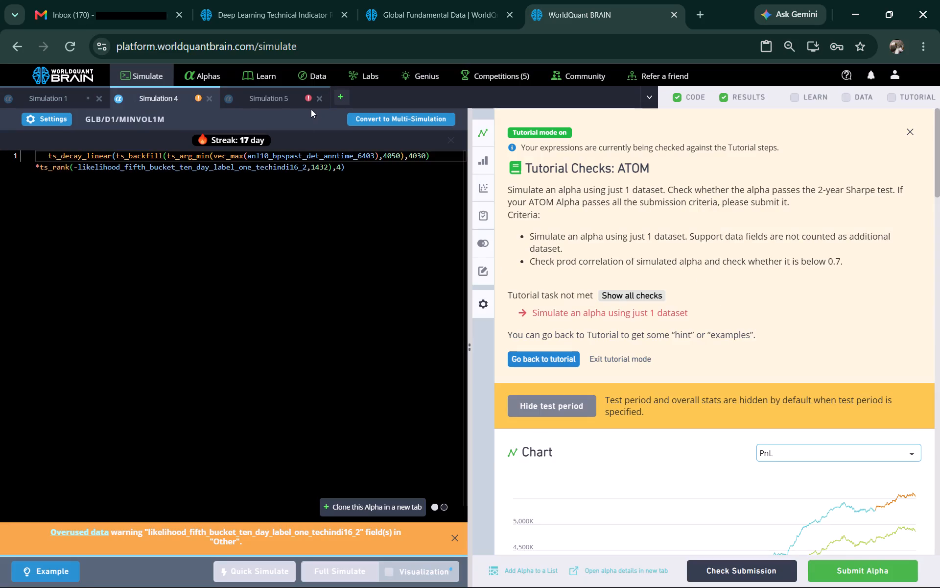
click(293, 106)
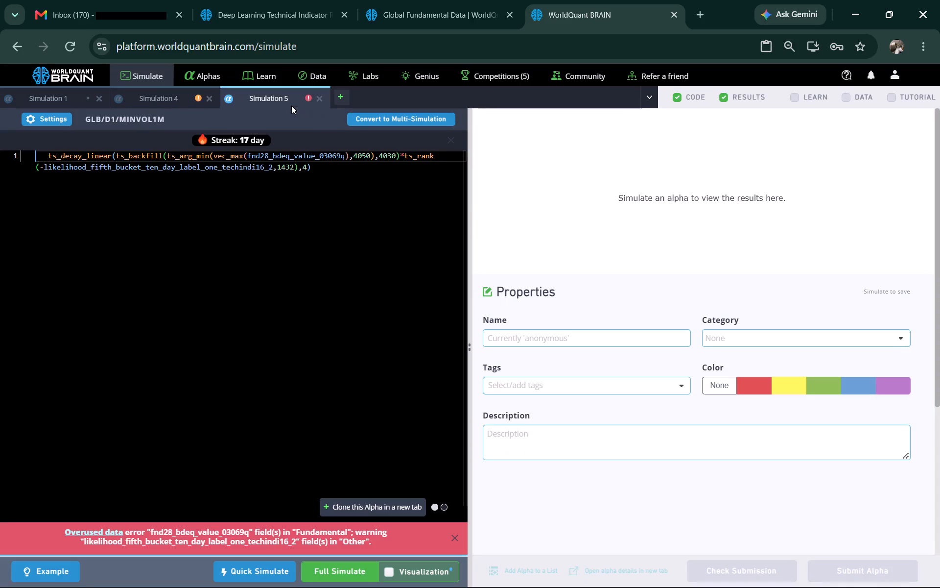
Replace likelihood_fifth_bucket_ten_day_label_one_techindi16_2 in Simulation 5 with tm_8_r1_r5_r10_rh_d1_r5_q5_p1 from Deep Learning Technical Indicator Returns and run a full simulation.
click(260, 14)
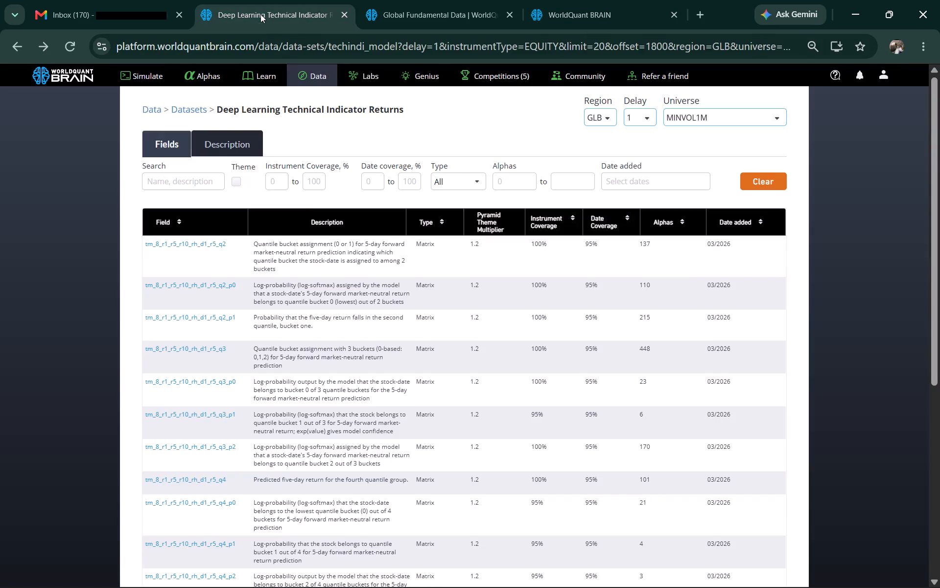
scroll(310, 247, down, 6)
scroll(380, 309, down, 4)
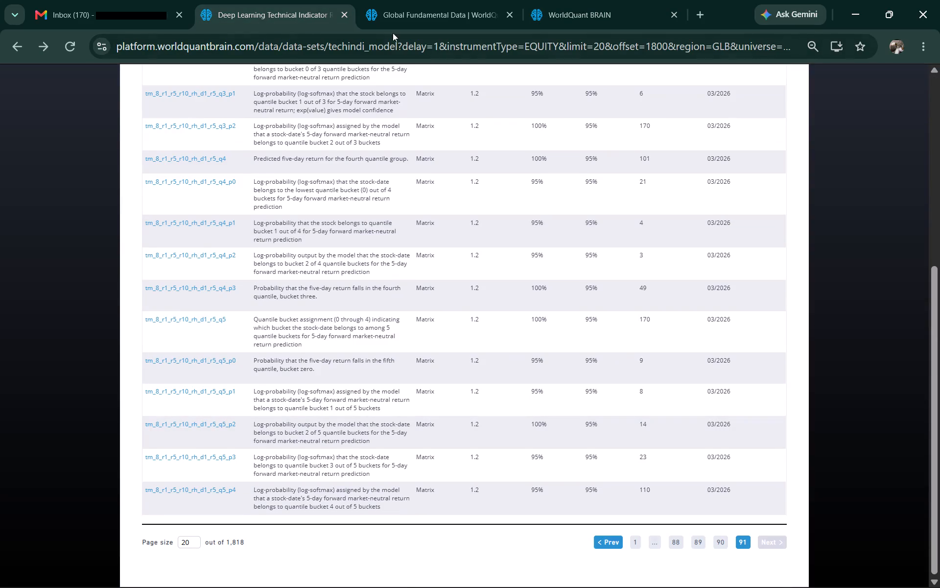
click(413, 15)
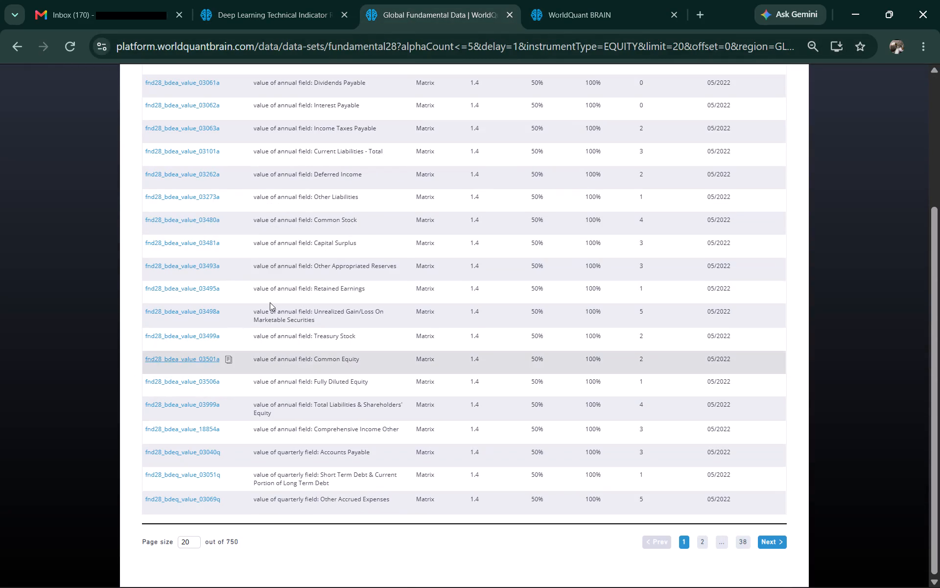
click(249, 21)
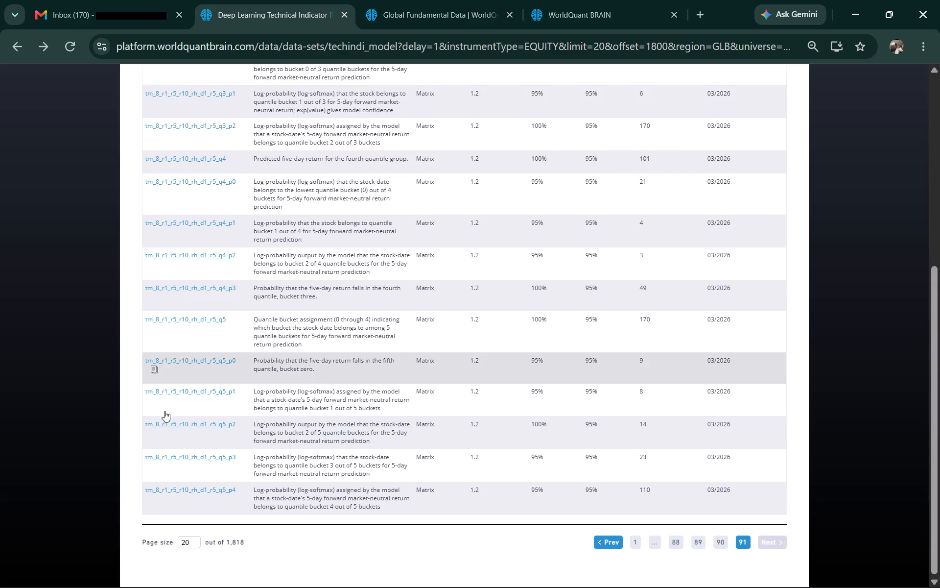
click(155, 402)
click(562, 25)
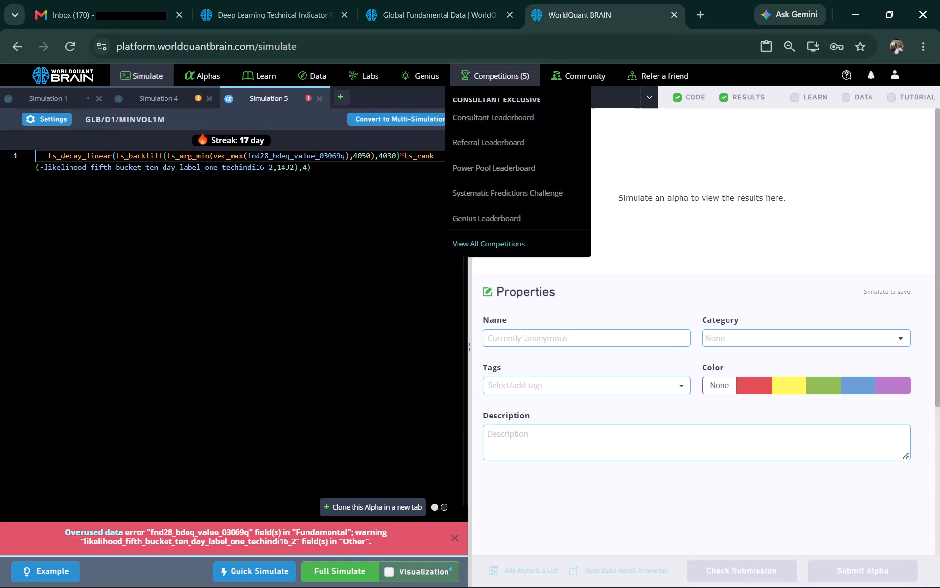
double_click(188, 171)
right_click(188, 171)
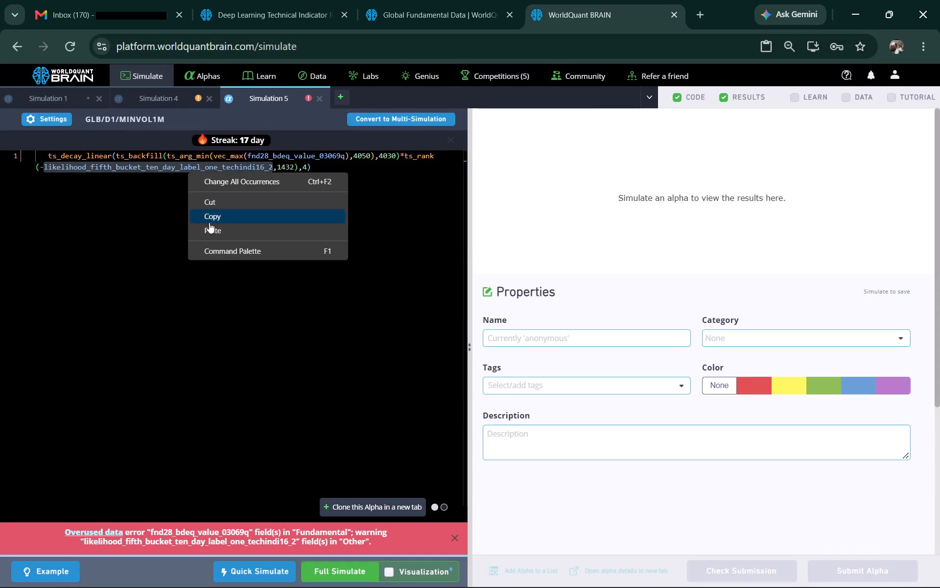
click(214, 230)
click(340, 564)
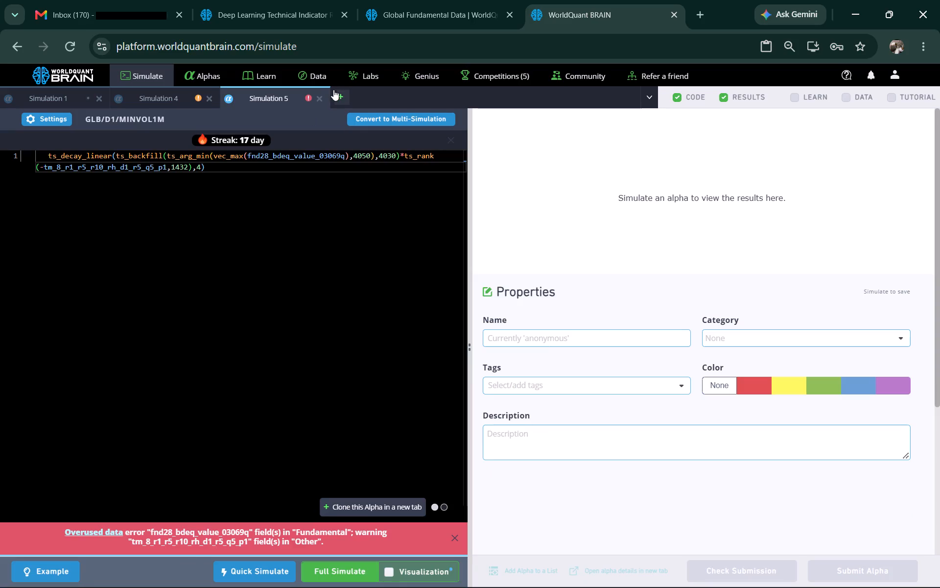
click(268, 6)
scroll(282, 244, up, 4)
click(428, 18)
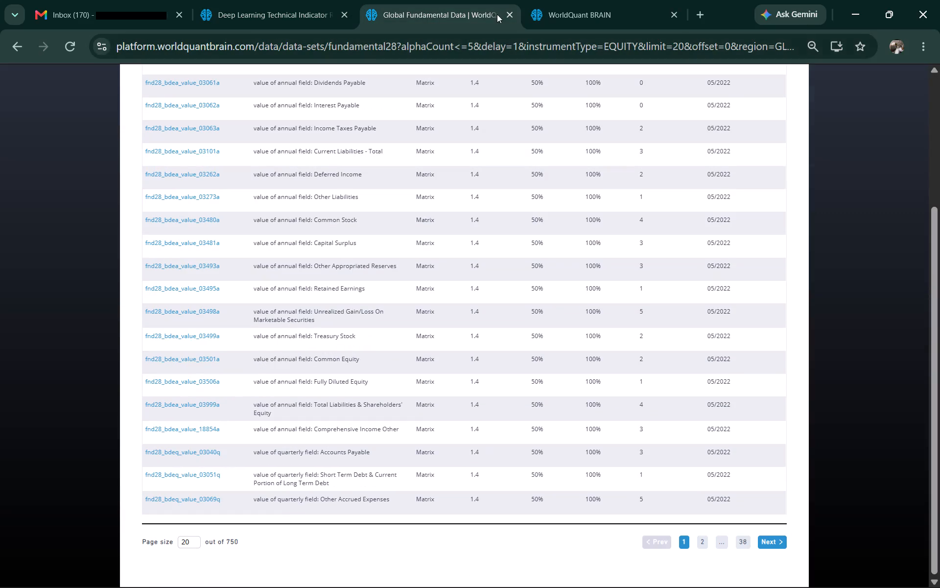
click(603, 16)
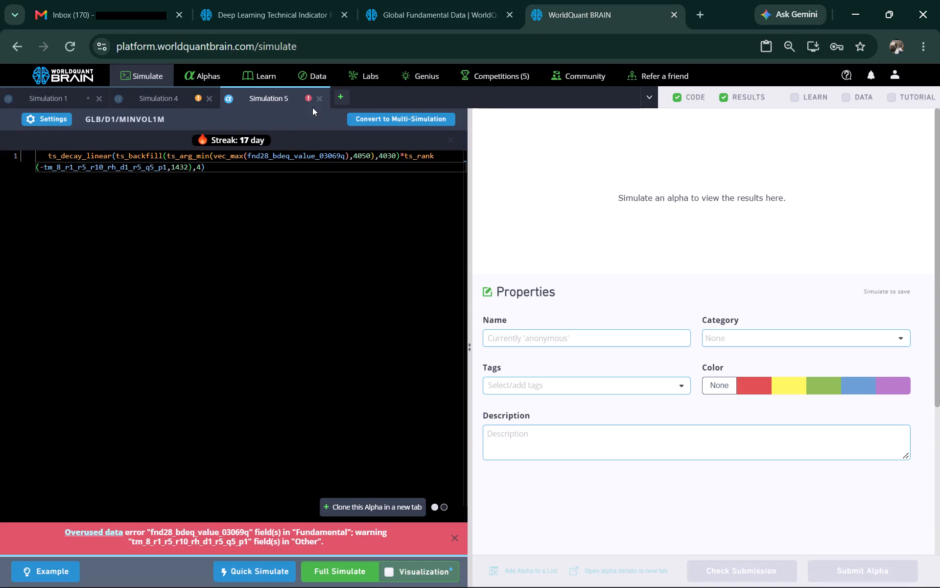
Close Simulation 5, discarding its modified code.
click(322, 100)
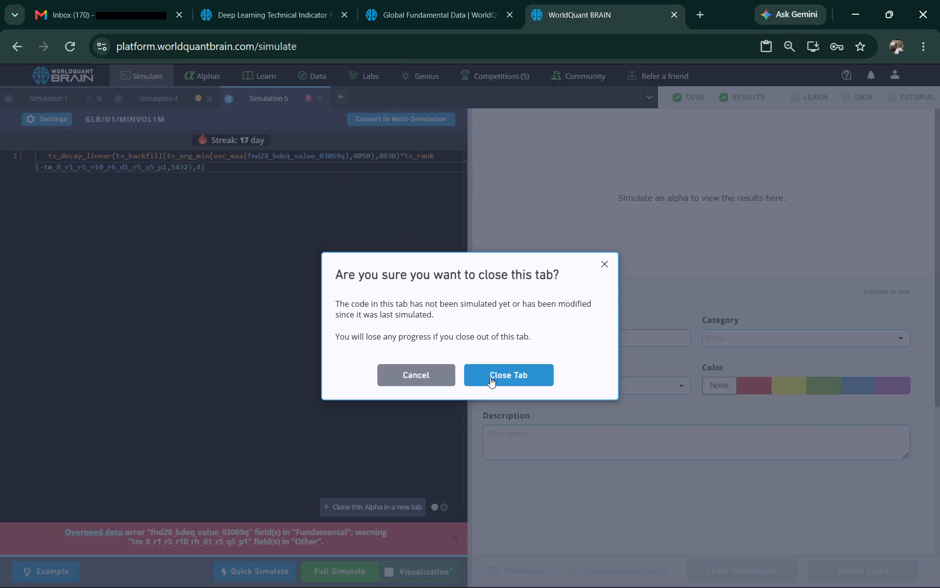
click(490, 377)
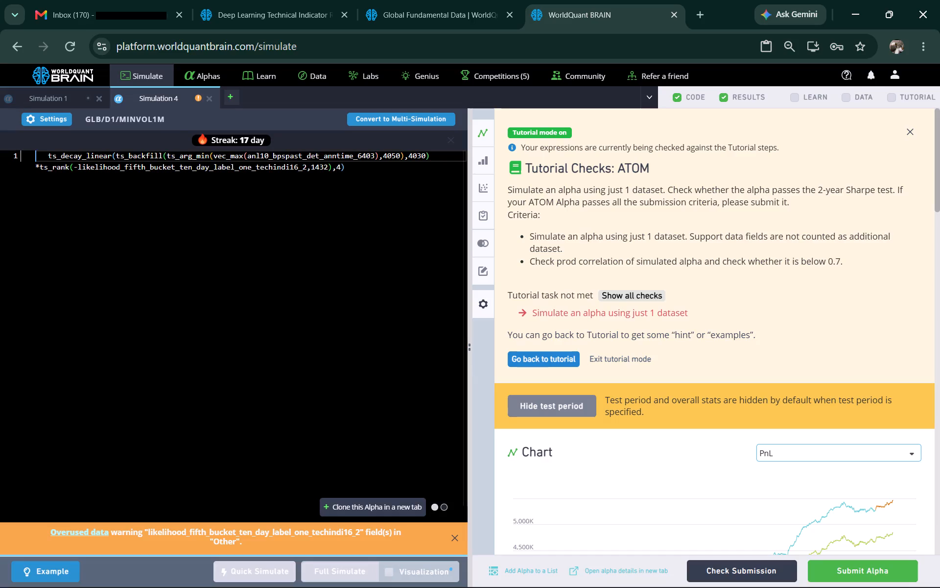
Switch Simulation 4's IS Summary to the IS period and review the PnL chart, aggregate, regional and investability-constrained figures.
scroll(611, 244, down, 1)
scroll(634, 295, down, 3)
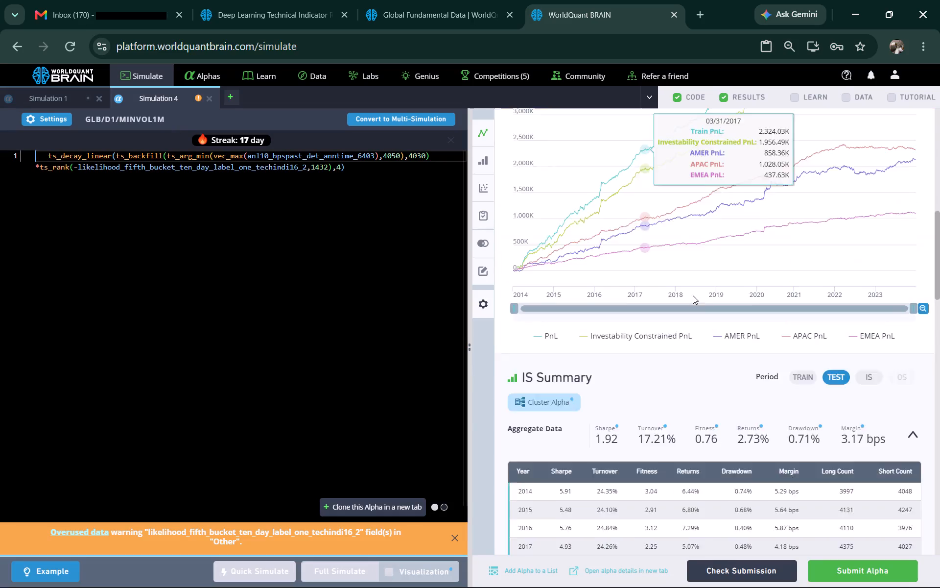
scroll(693, 295, down, 1)
scroll(695, 296, up, 1)
click(861, 214)
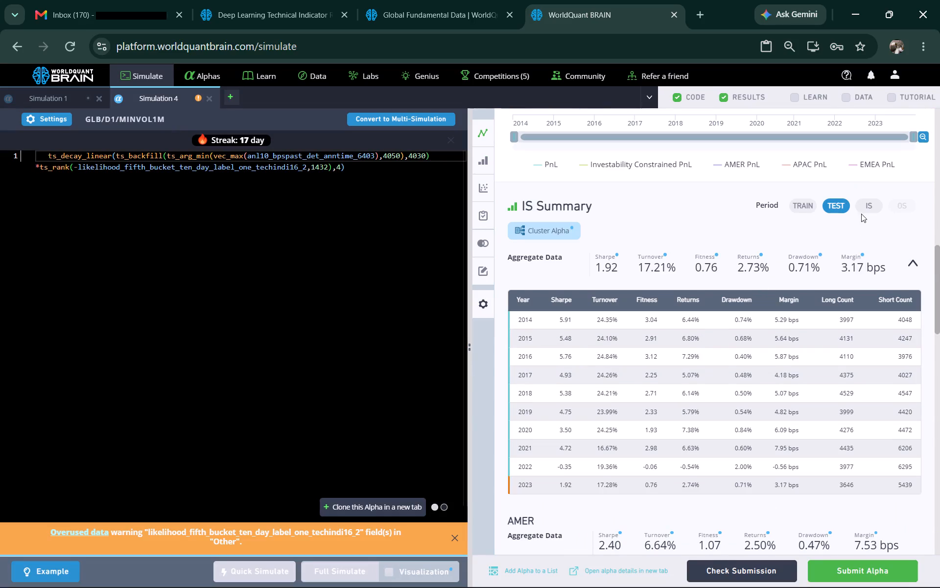
click(869, 205)
scroll(609, 310, down, 2)
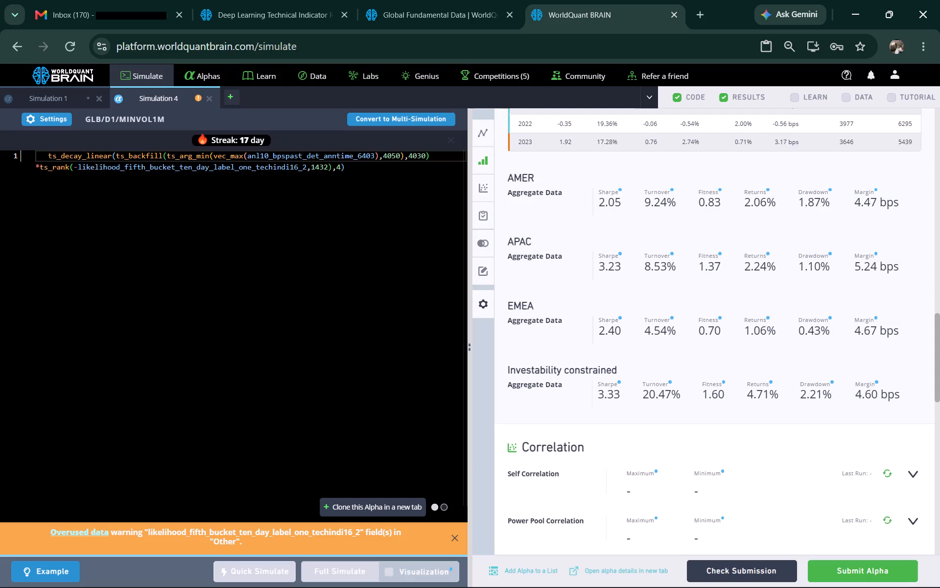
scroll(691, 348, up, 3)
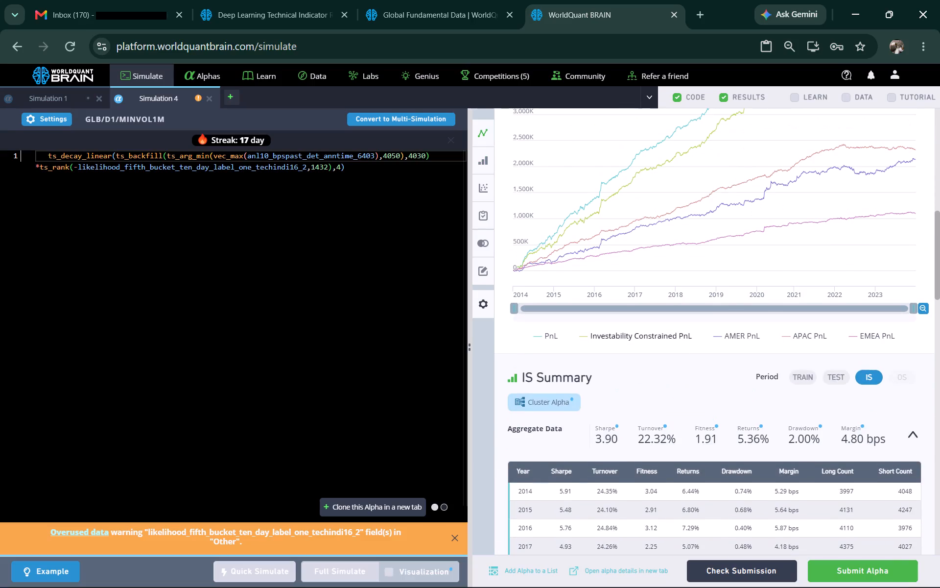
In Simulation 4, set the ts_arg_min window to 50, ts_backfill to 30 and ts_rank to 22, and run a full simulation.
click(391, 157)
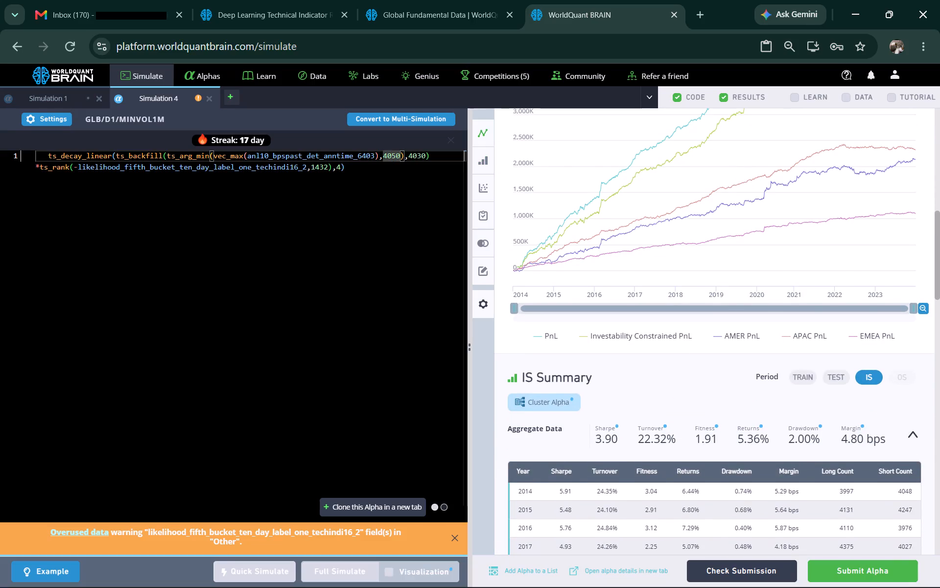
key(BackSpace)
key(BackSpace)
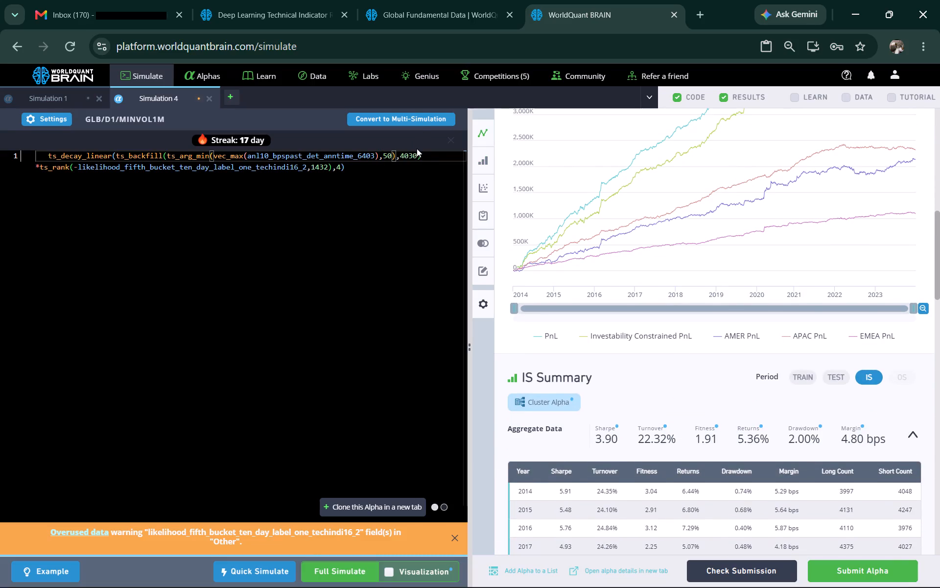
click(407, 154)
key(BackSpace)
key(BackSpace)
click(321, 166)
click(323, 166)
key(BackSpace)
key(BackSpace)
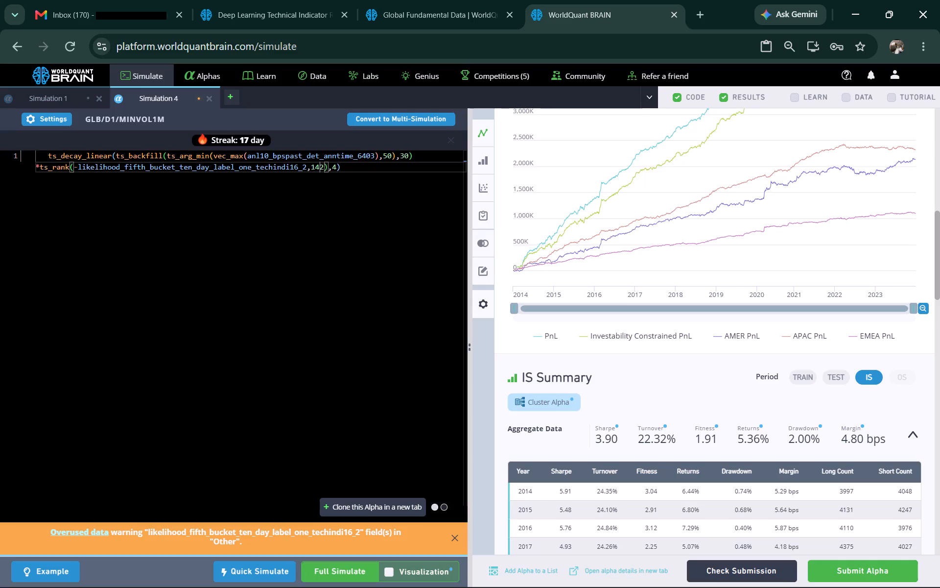
key(BackSpace)
key(2)
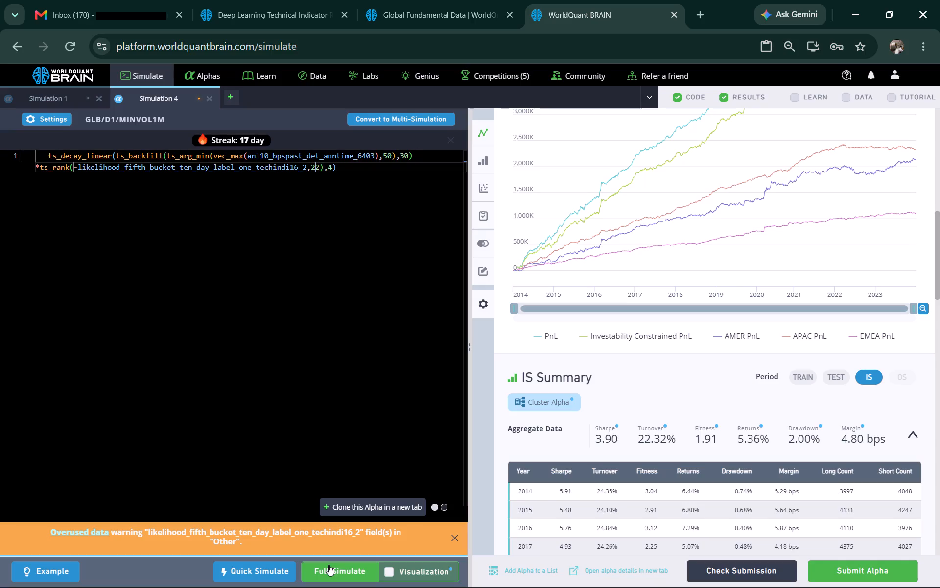
click(330, 566)
Review Simulation 4's settings, including neutralization, decay and truncation, while the simulation runs.
click(49, 123)
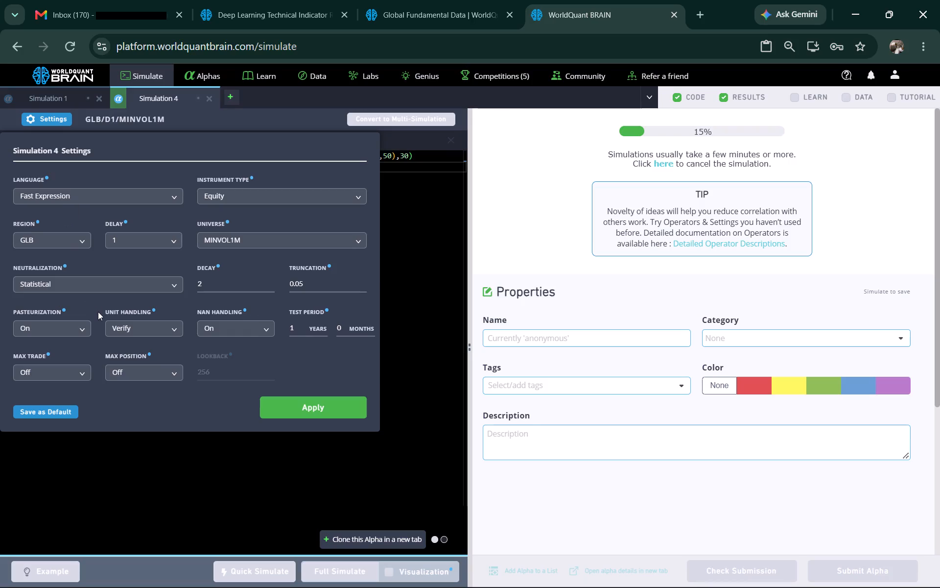
click(418, 336)
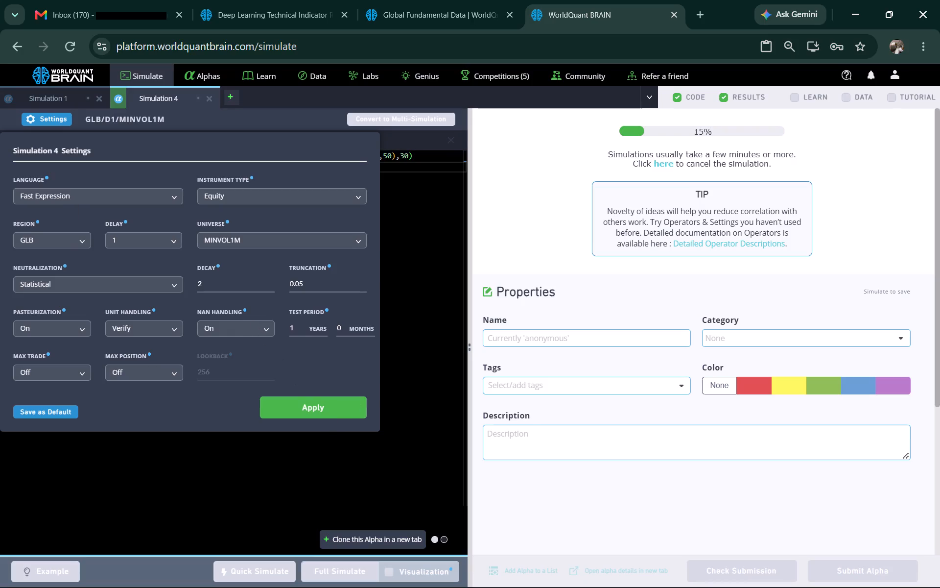
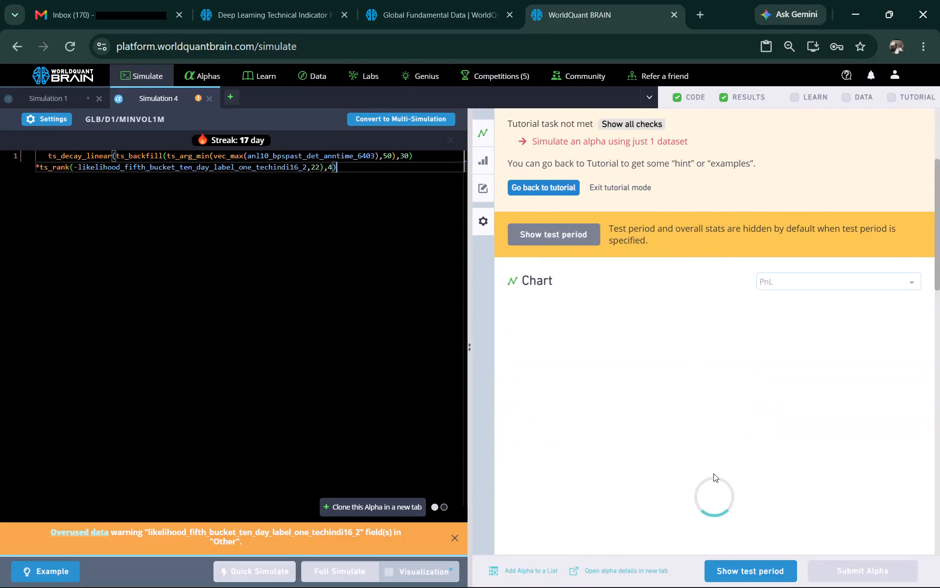
Review Simulation 4's train-period IS Summary, covering the yearly table and the AMER, APAC, EMEA and investability-constrained figures.
scroll(698, 419, down, 2)
scroll(688, 370, down, 1)
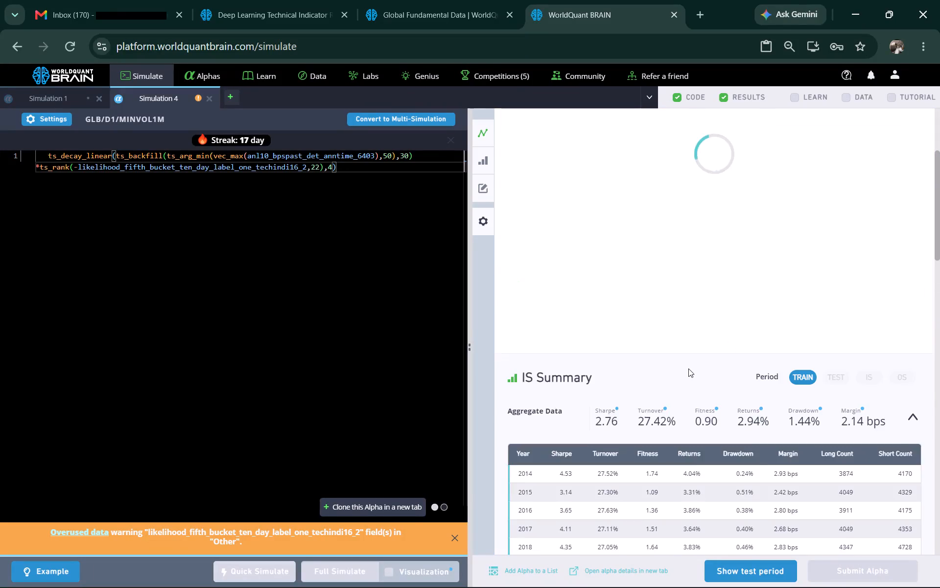
scroll(723, 324, down, 2)
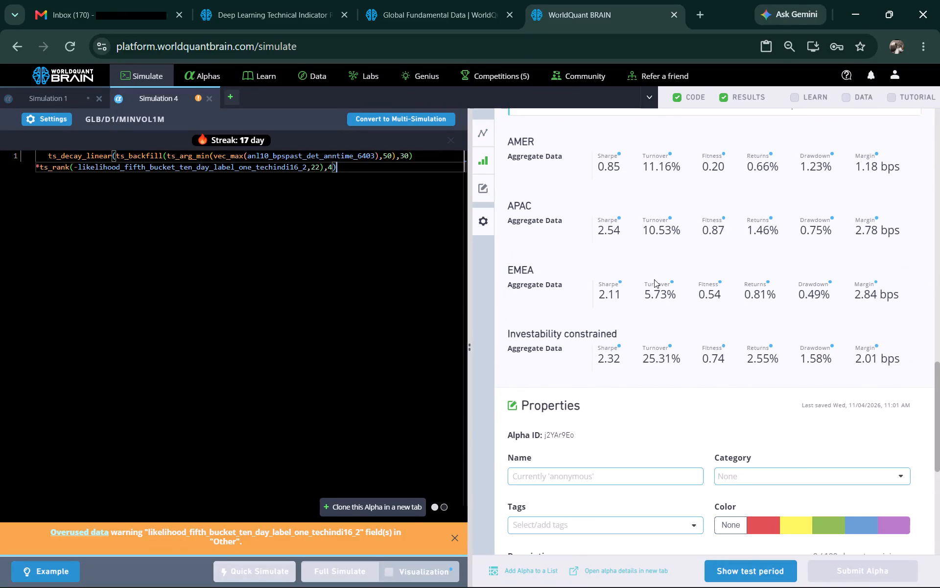
scroll(669, 269, up, 2)
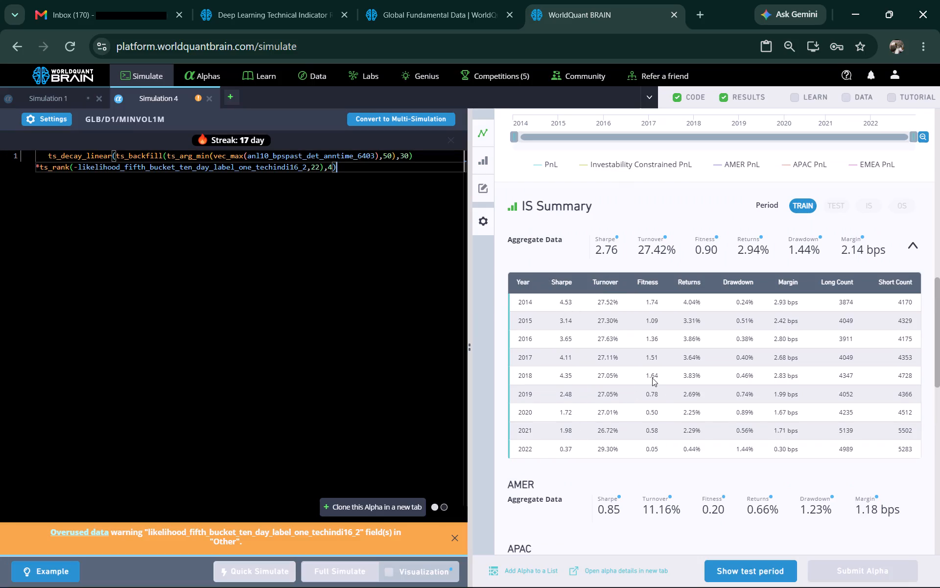
scroll(680, 421, down, 2)
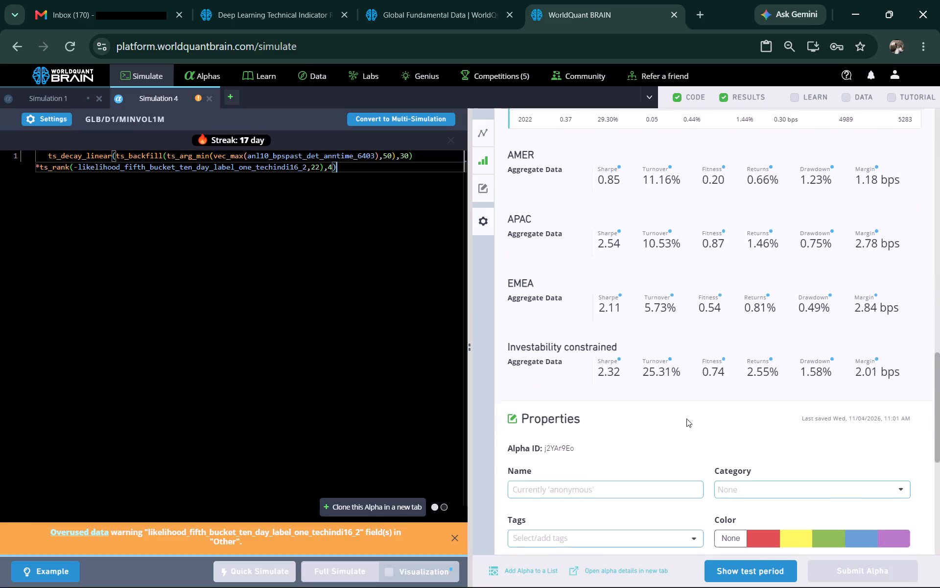
scroll(689, 418, down, 2)
Show the test period for Simulation 4 and expand the warnings in its IS Testing Status.
click(746, 562)
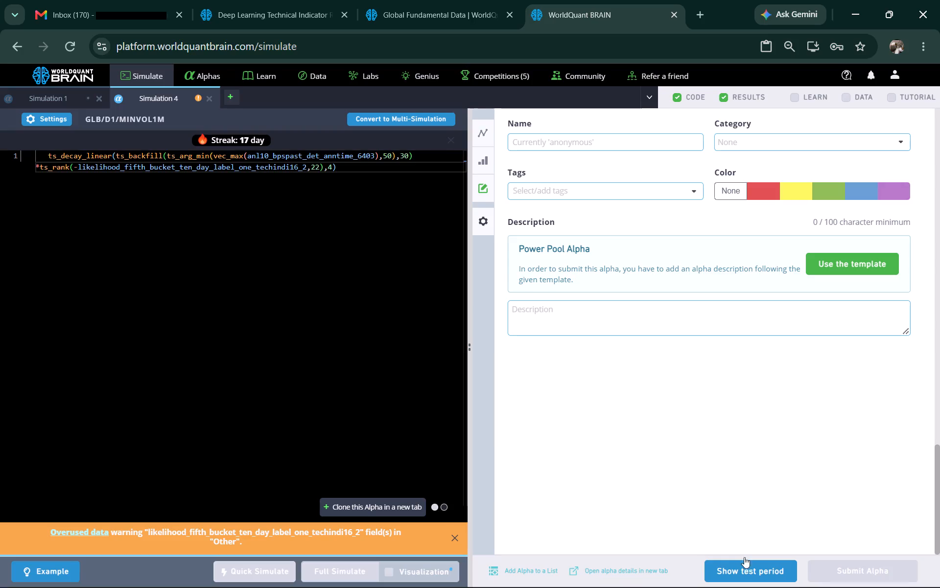
click(578, 341)
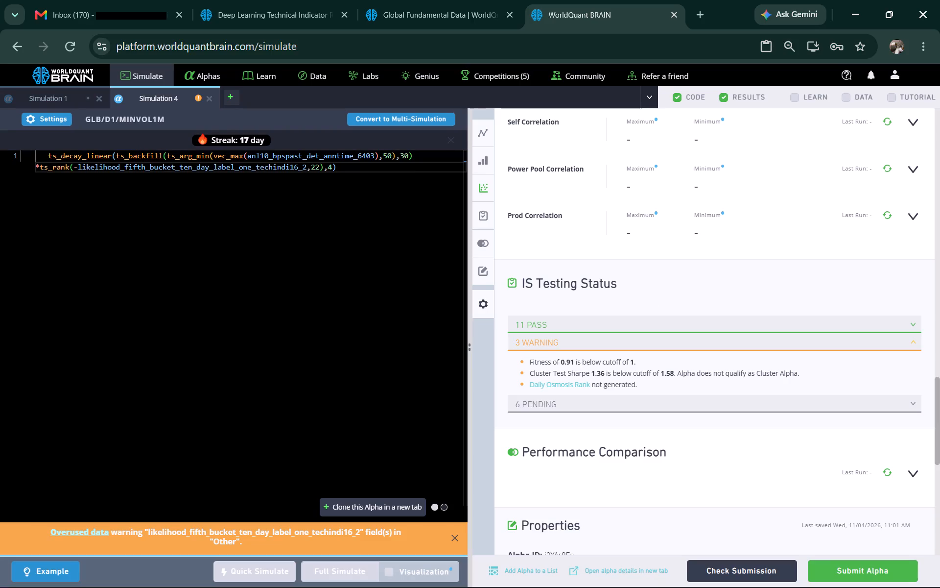
In Simulation 4, set ts_arg_min to 250, ts_backfill to 230, ts_rank to 222 and ts_decay_linear to 24, and run a full simulation.
click(383, 152)
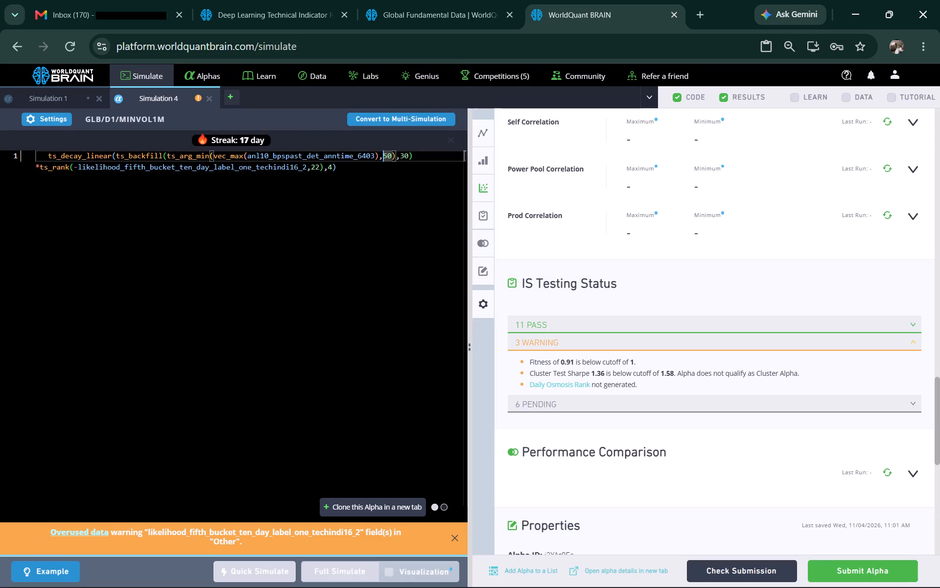
key(2)
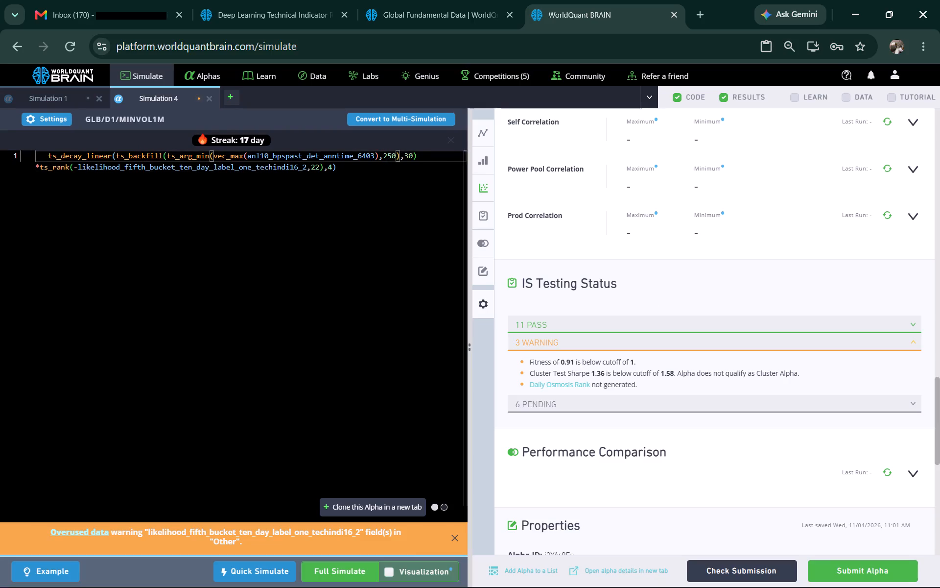
click(406, 156)
key(2)
click(311, 164)
key(2)
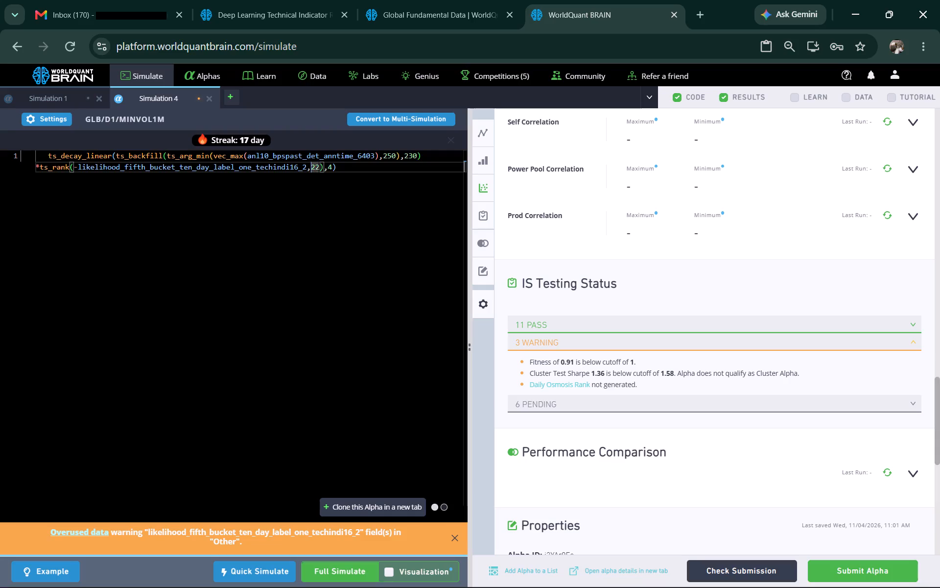
click(331, 166)
key(2)
click(335, 570)
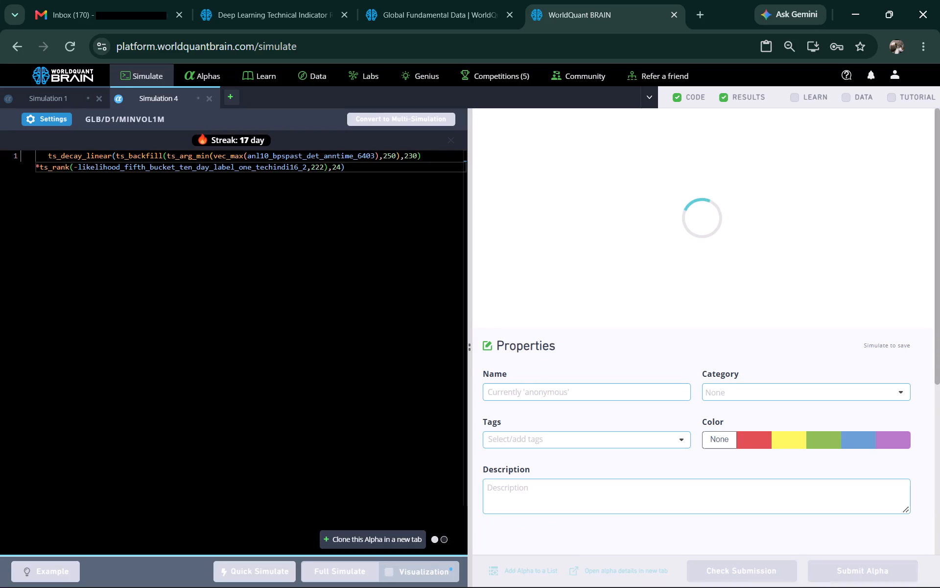
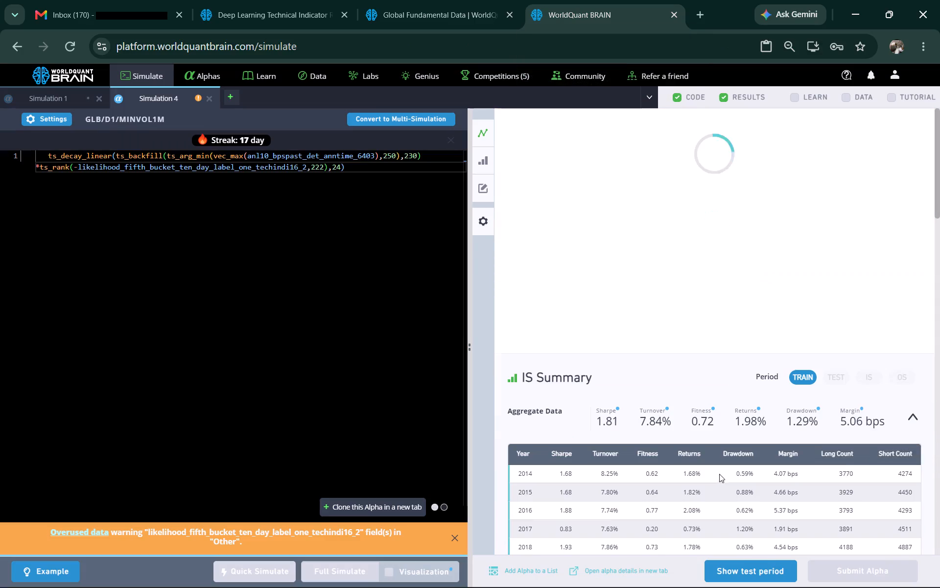
Show the test period for Simulation 4 and expand the warnings in its IS Testing Status.
click(751, 568)
scroll(696, 383, down, 2)
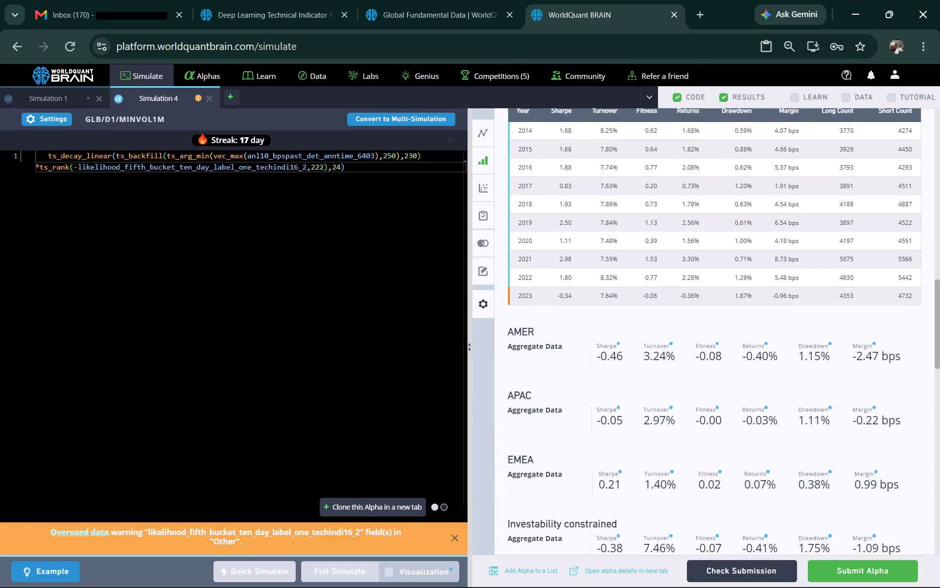
scroll(718, 357, down, 3)
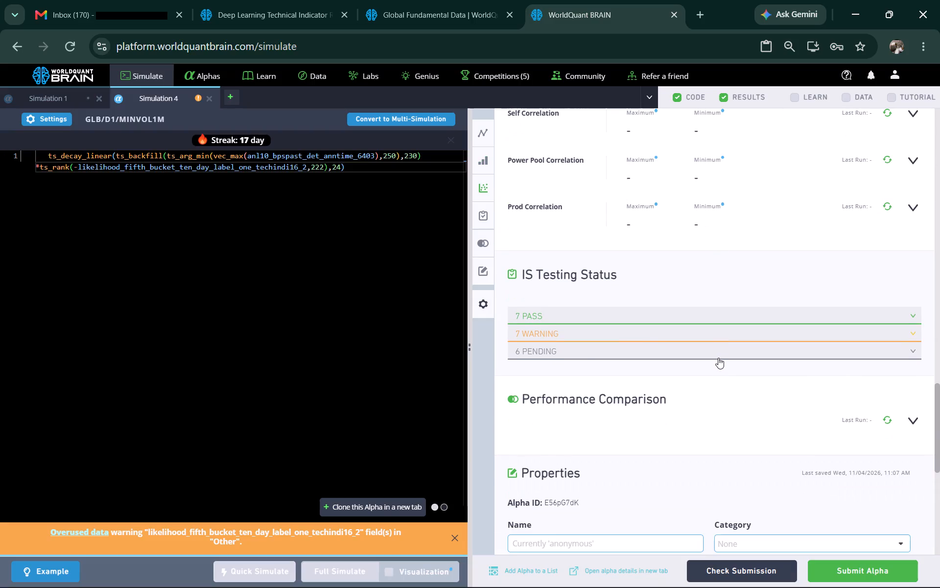
click(631, 330)
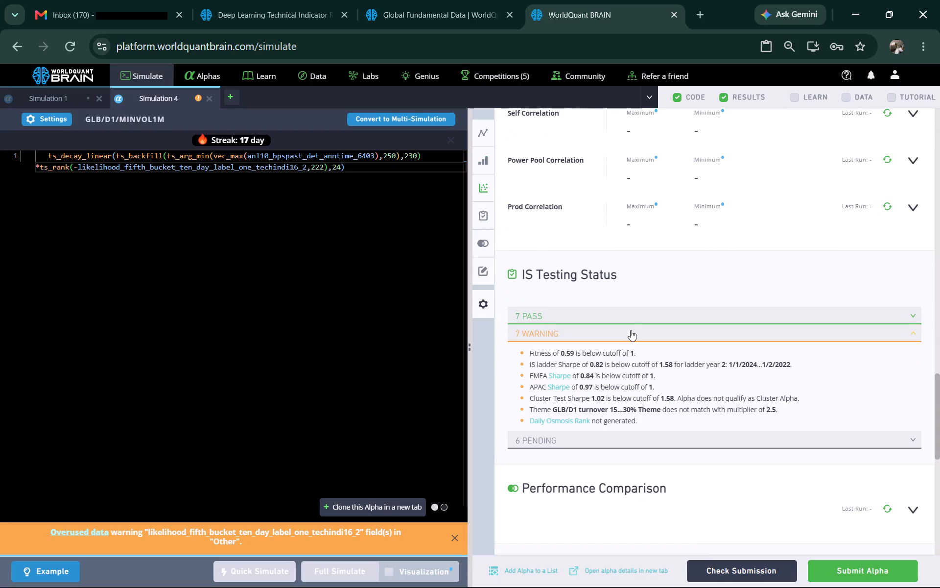
In Simulation 4's expression, set ts_decay_linear to 2, ts_arg_min to 4050, ts_backfill to 430 and ts_rank to 432.
click(340, 166)
key(BackSpace)
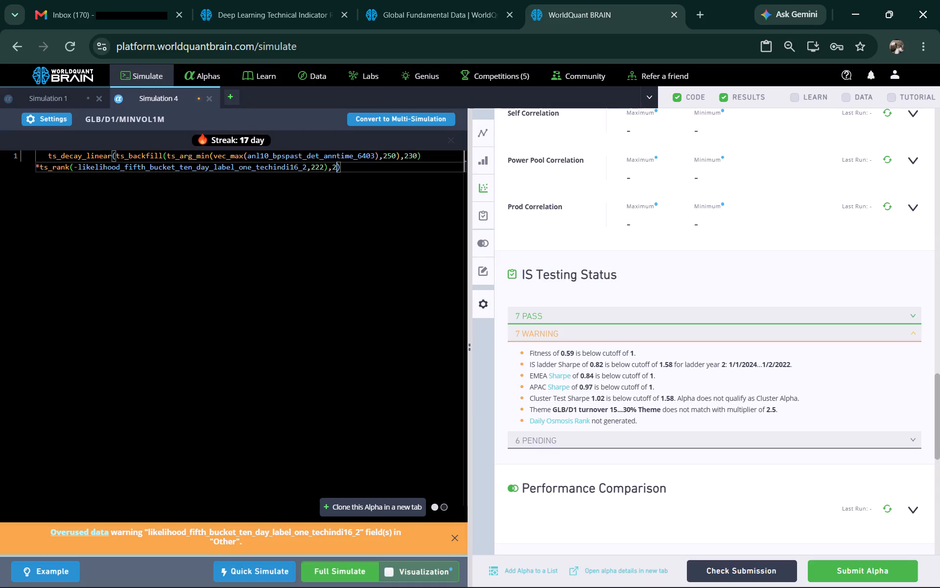
click(386, 156)
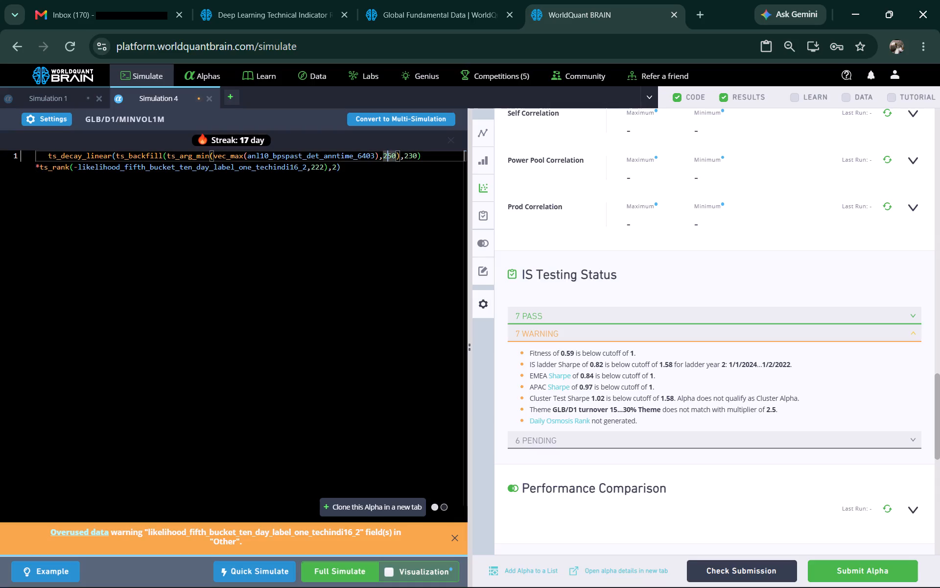
key(BackSpace)
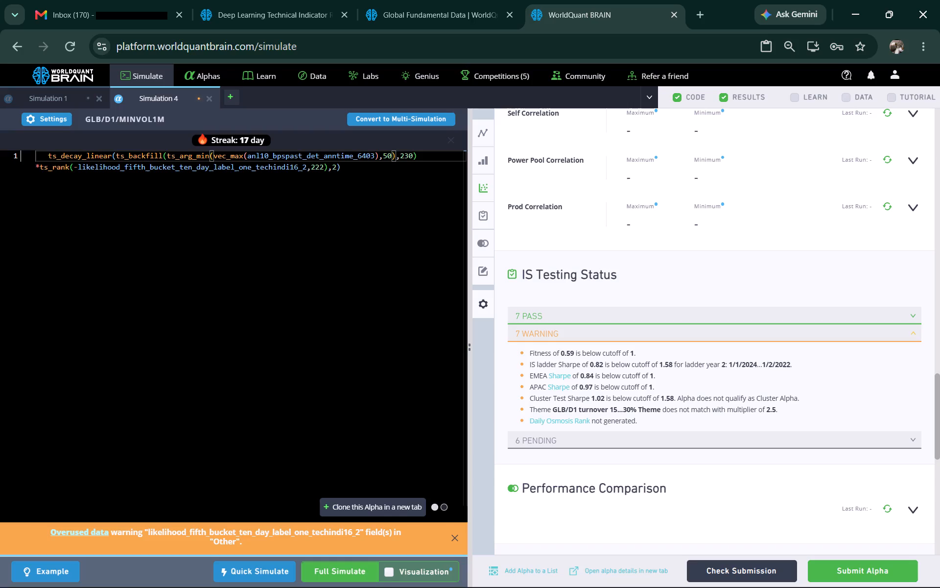
text(40)
click(414, 155)
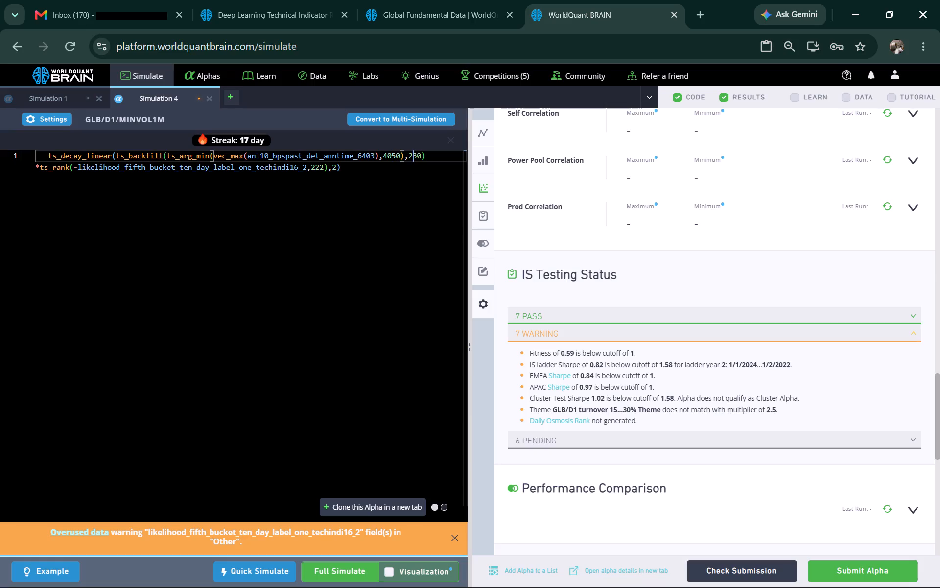
key(BackSpace)
key(4)
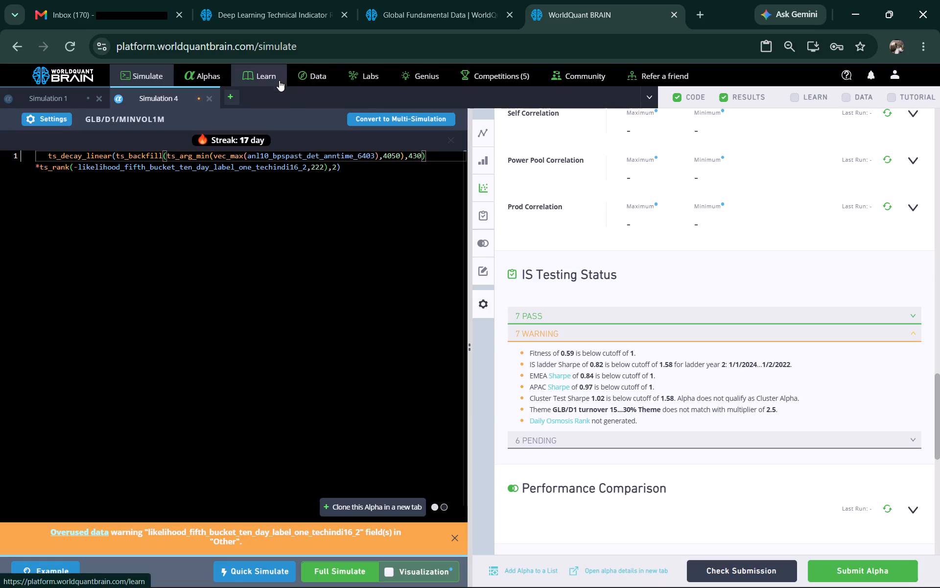